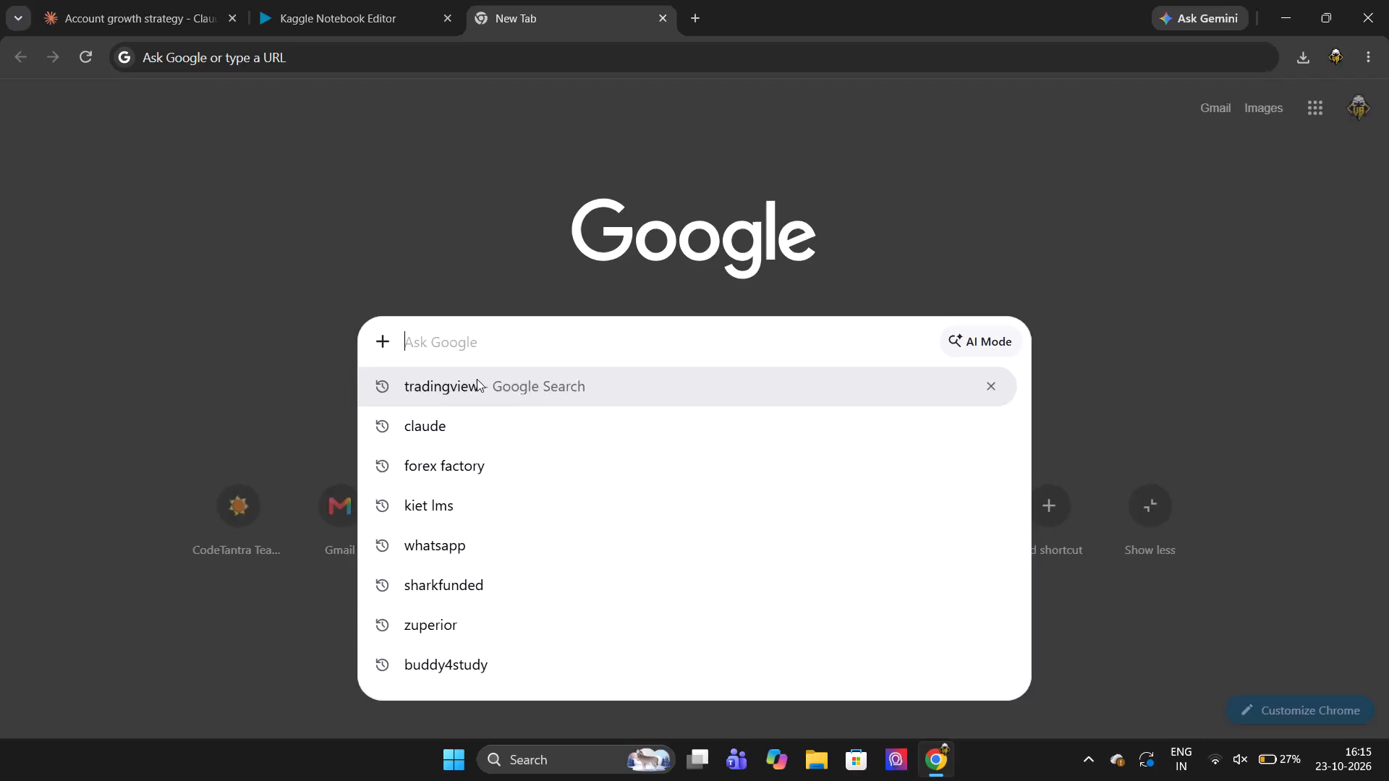
# Search Google for tradingview and open its Trading charts page.
pyautogui.click(477, 379)
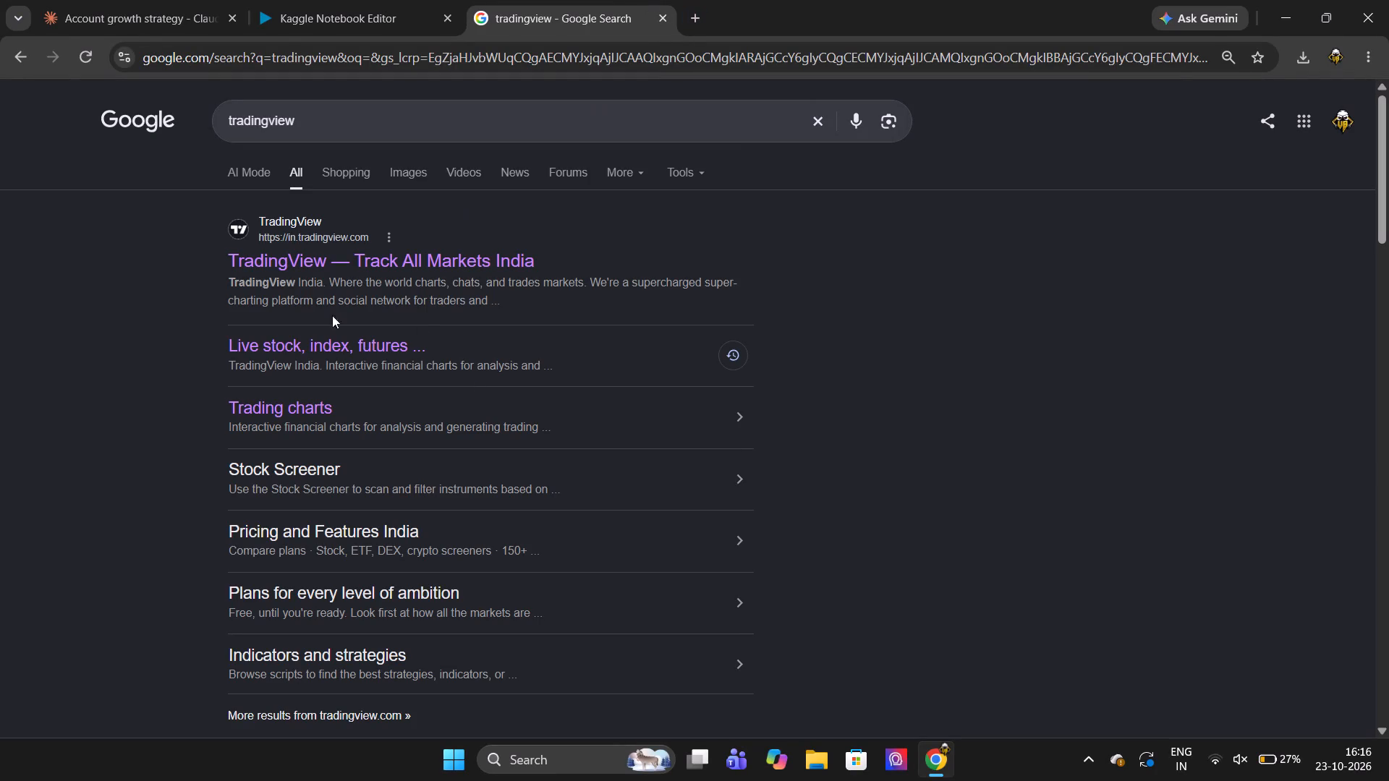
pyautogui.click(314, 414)
# Search for sharkfunded in a new tab, open the SharkFunded site and sign in to the dashboard.
pyautogui.click(700, 17)
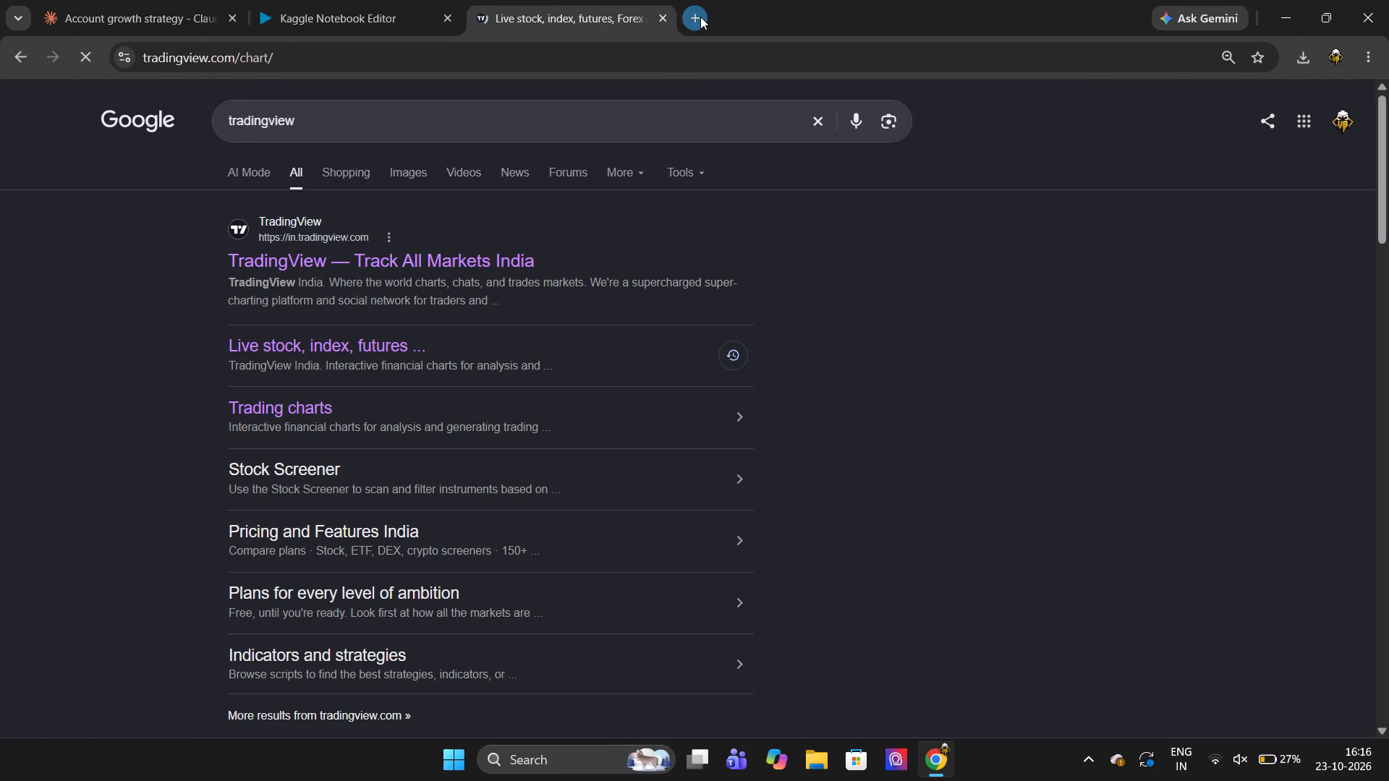
pyautogui.click(569, 332)
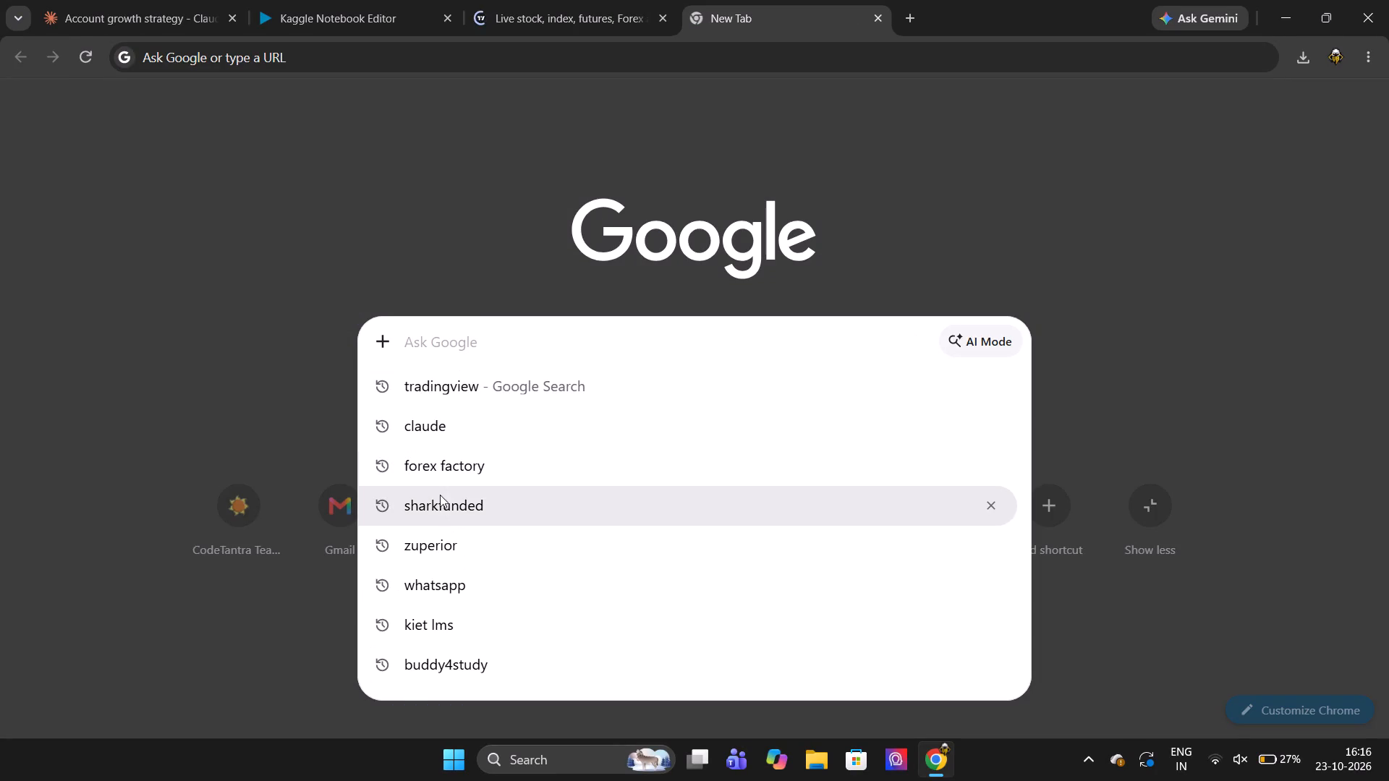
pyautogui.click(438, 509)
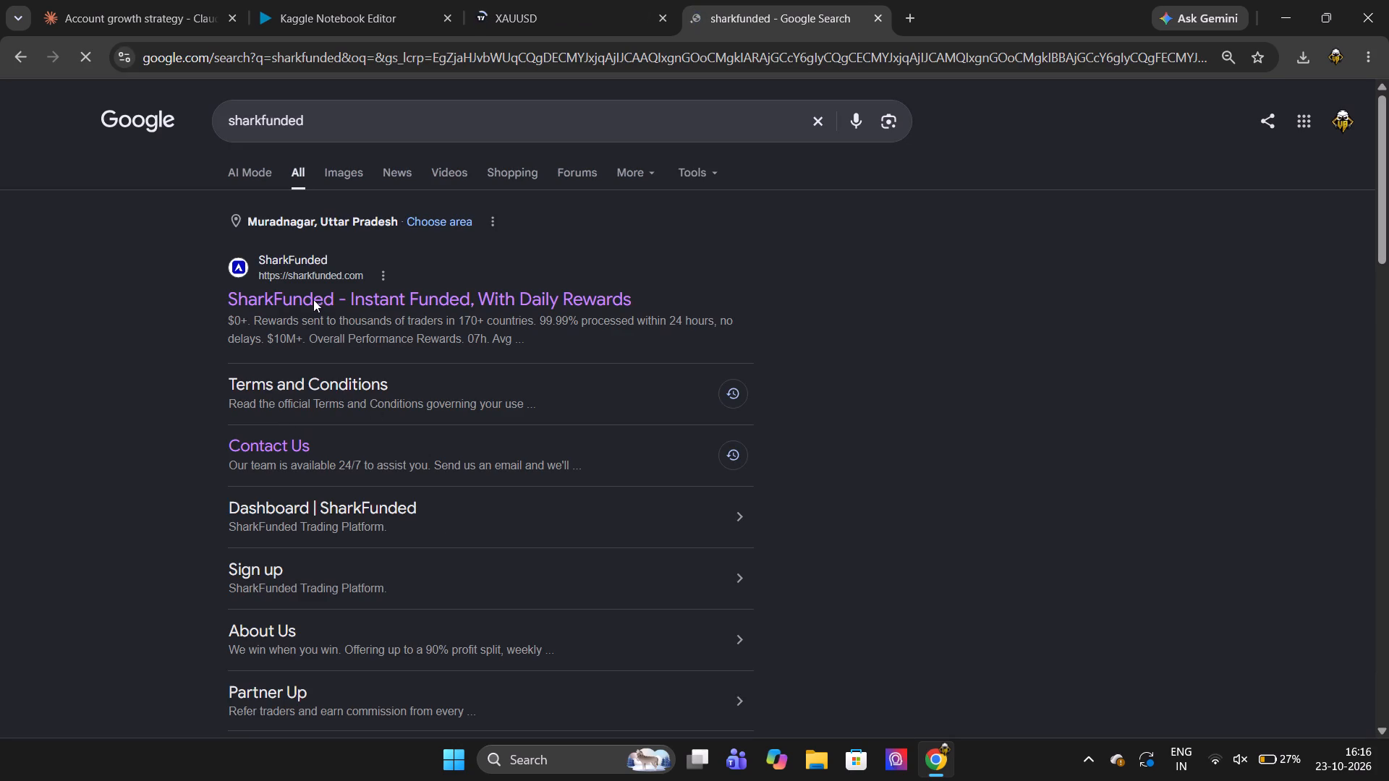
pyautogui.click(313, 297)
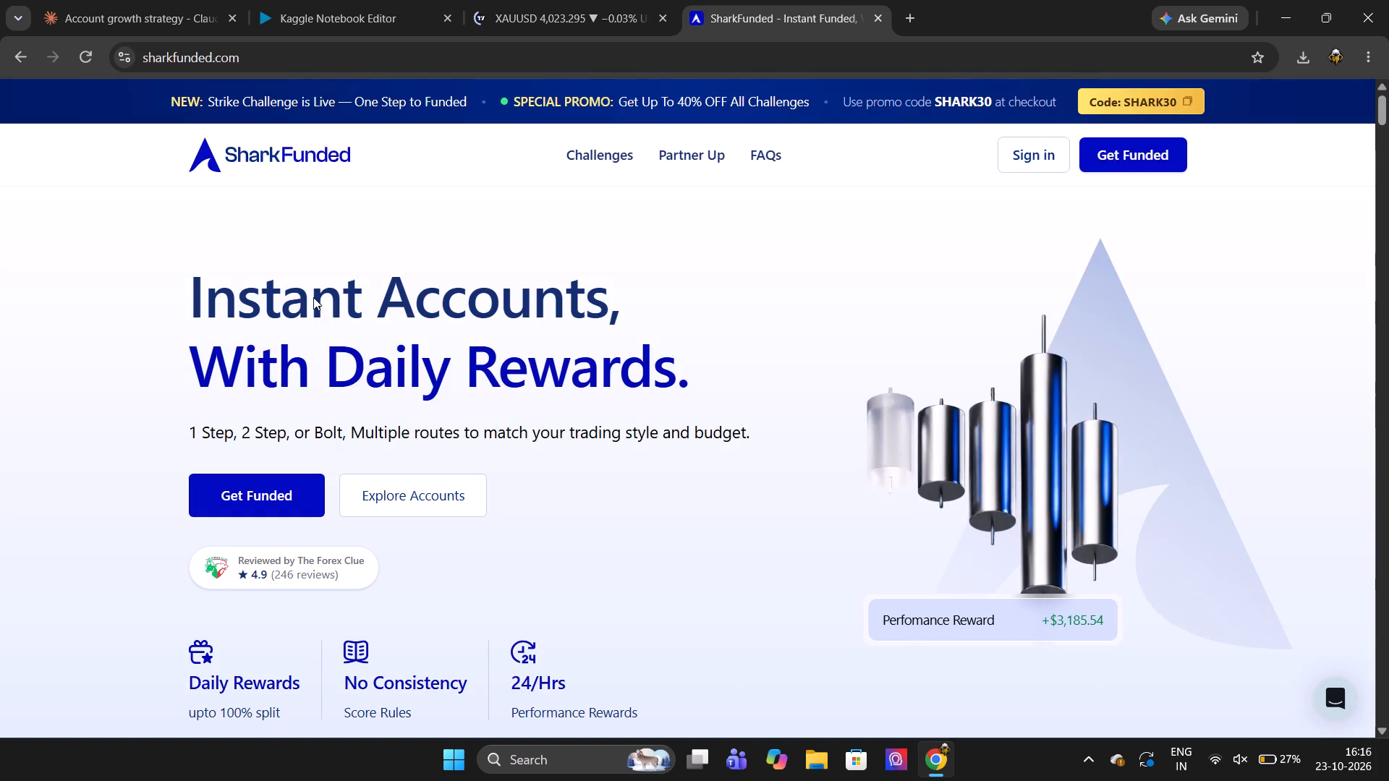
pyautogui.click(1019, 153)
pyautogui.click(1021, 155)
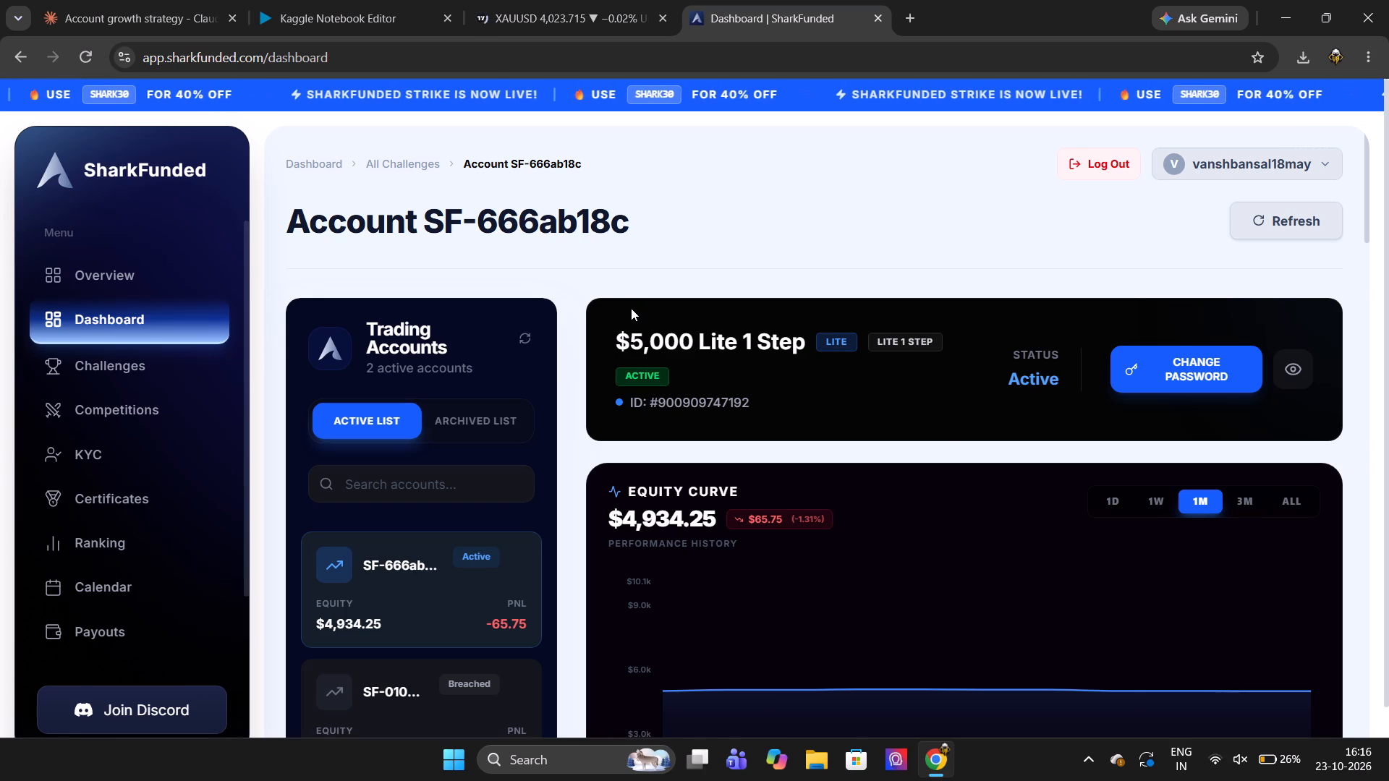
# Examine the $5,000 Lite 1 Step account's equity curve over 1D and 1W, trading objectives and statistics, and close the SharkFunded tab.
pyautogui.scroll(-1, 631, 308)
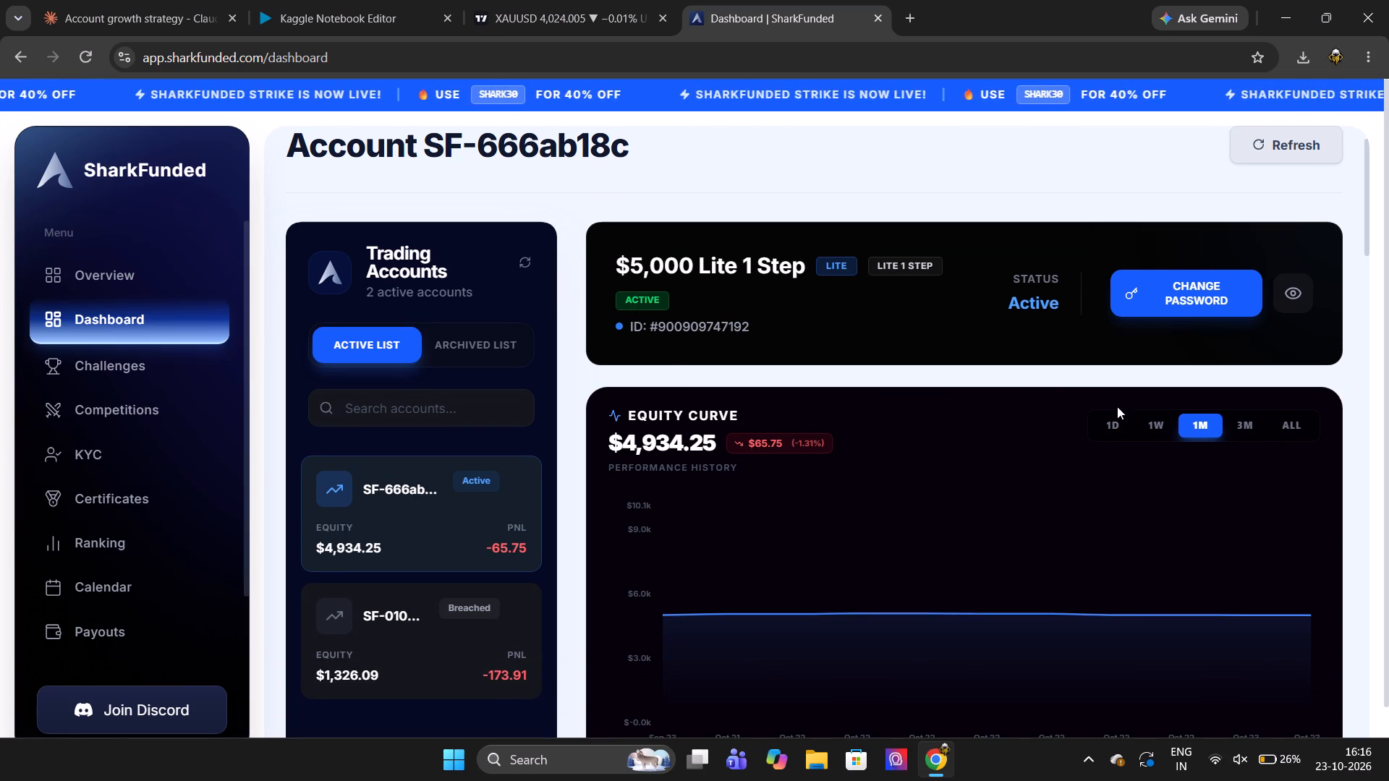
pyautogui.click(1118, 426)
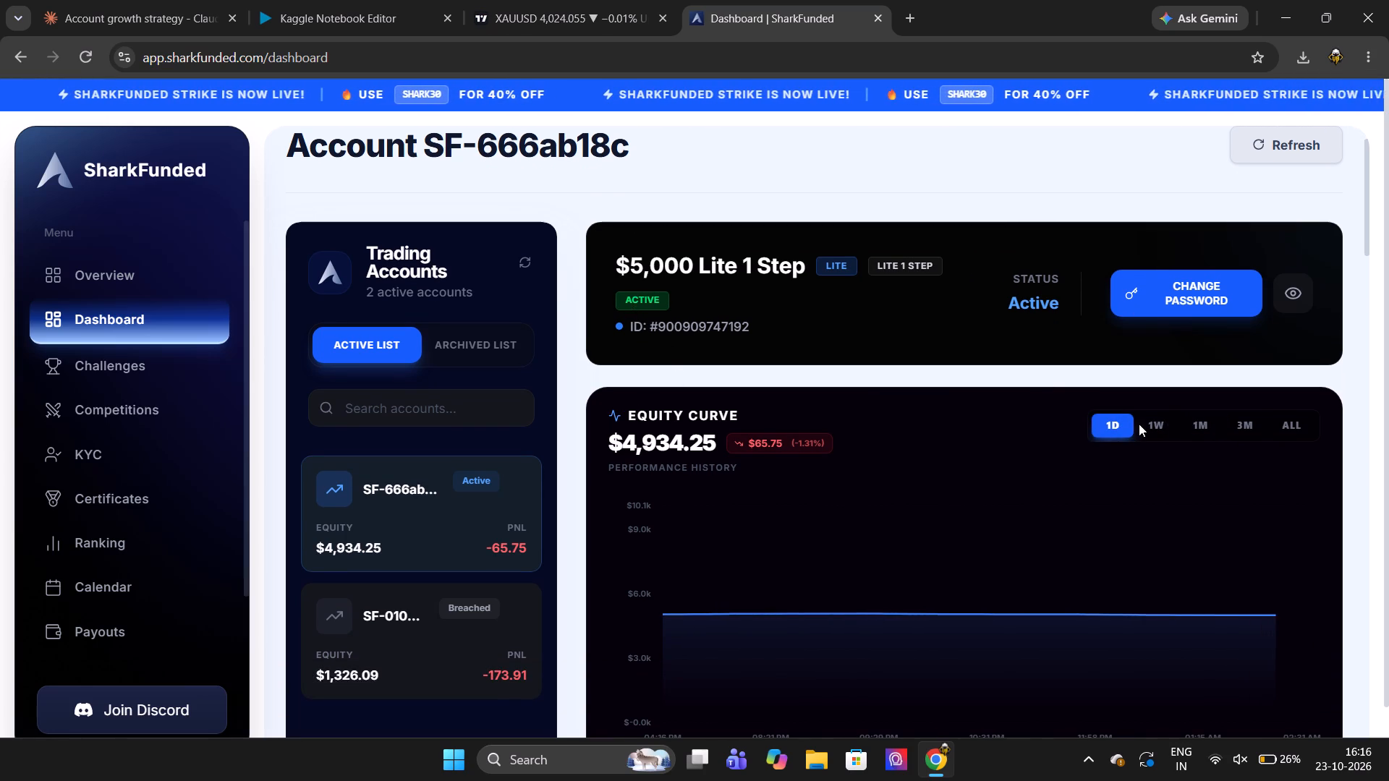
pyautogui.click(1147, 423)
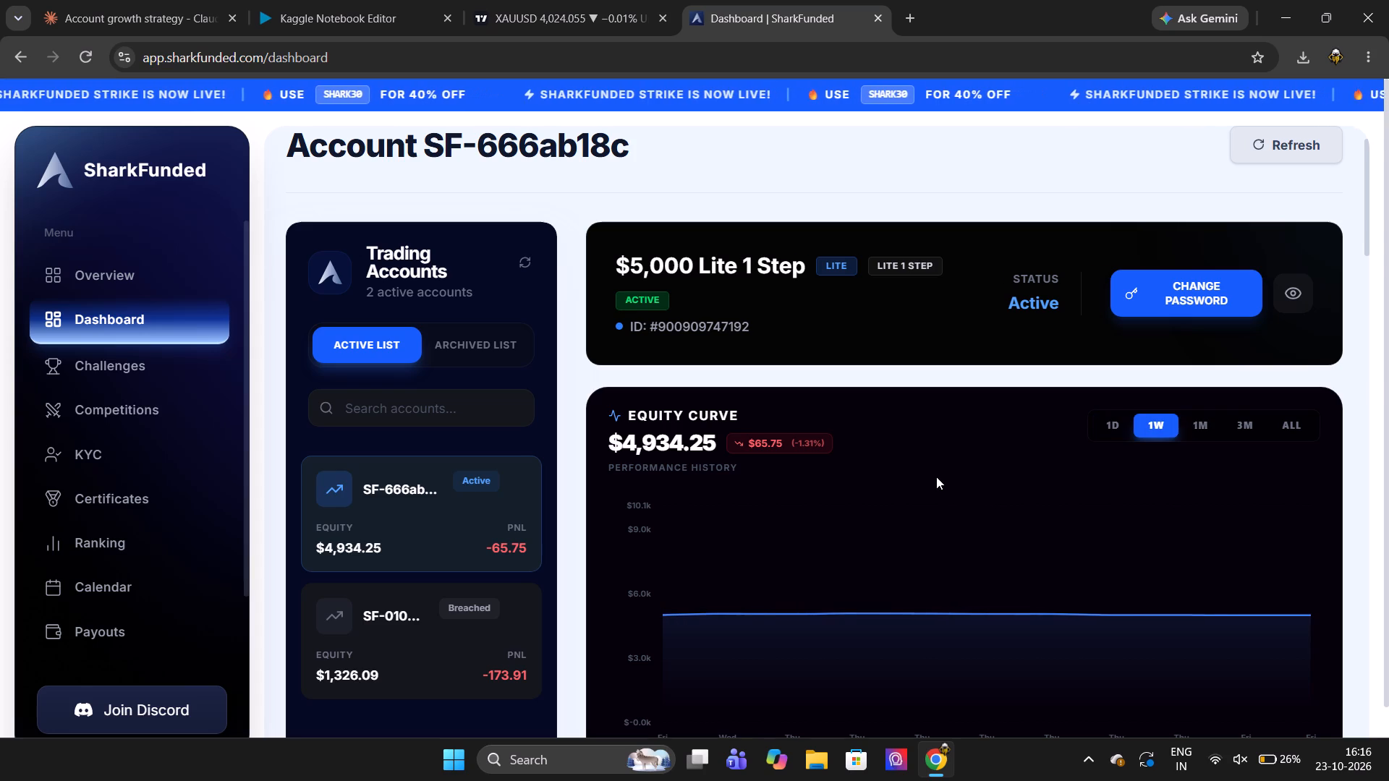
pyautogui.scroll(-3, 936, 477)
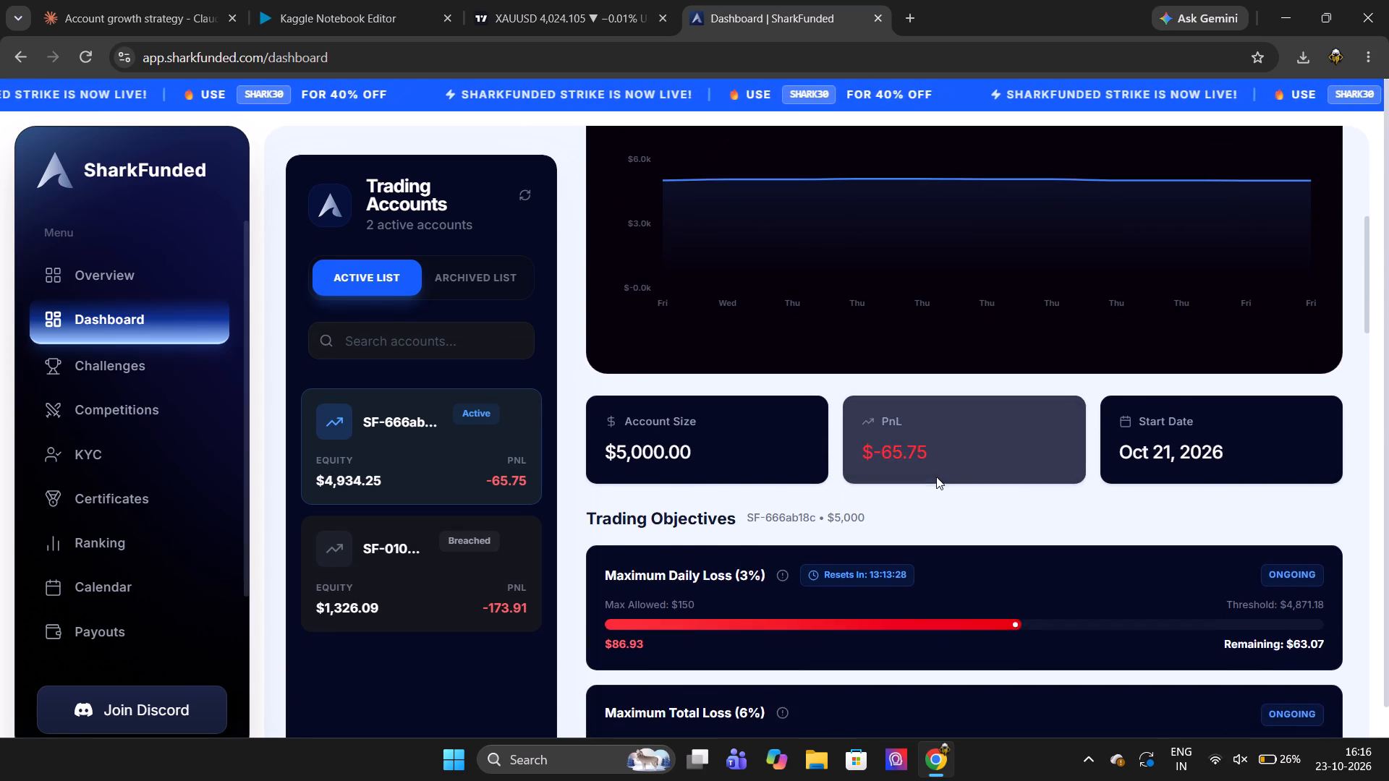
pyautogui.scroll(-1, 936, 477)
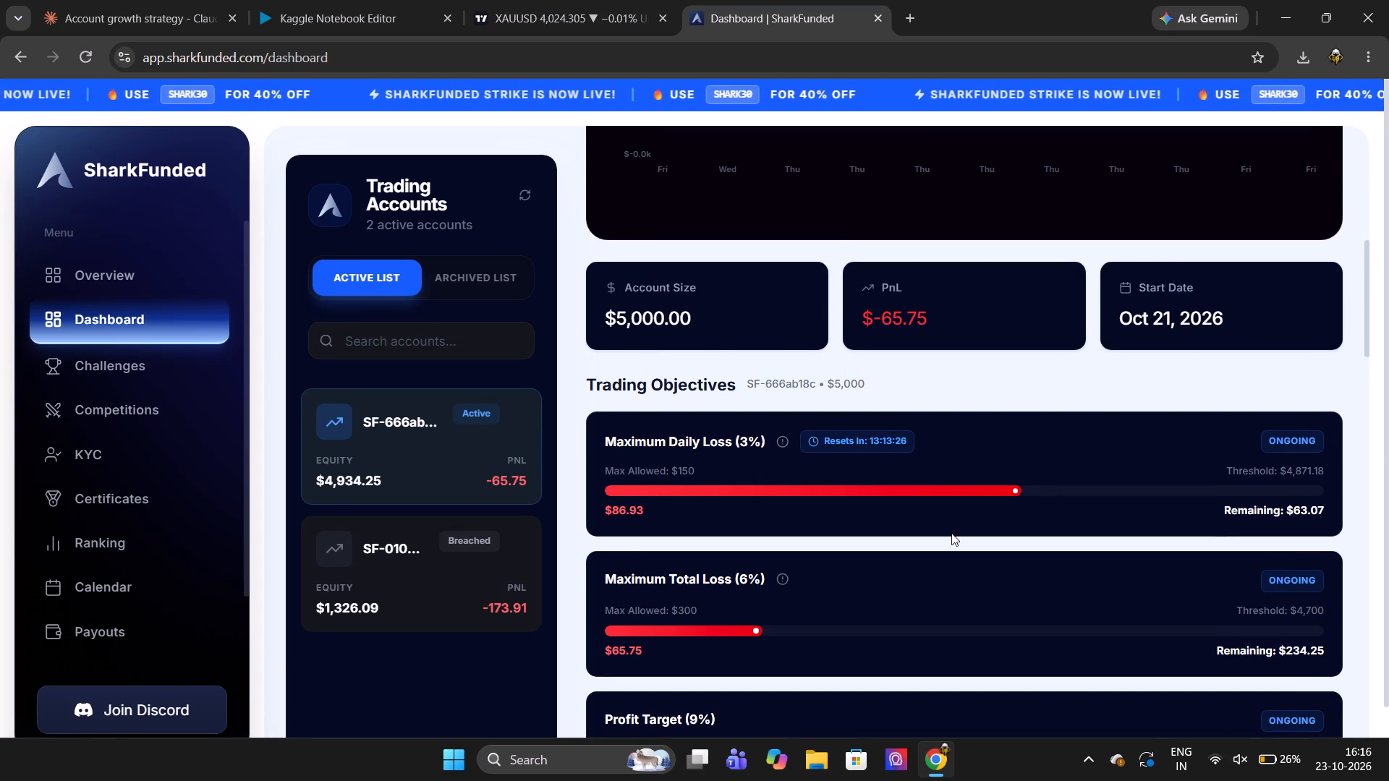
pyautogui.scroll(-3, 951, 533)
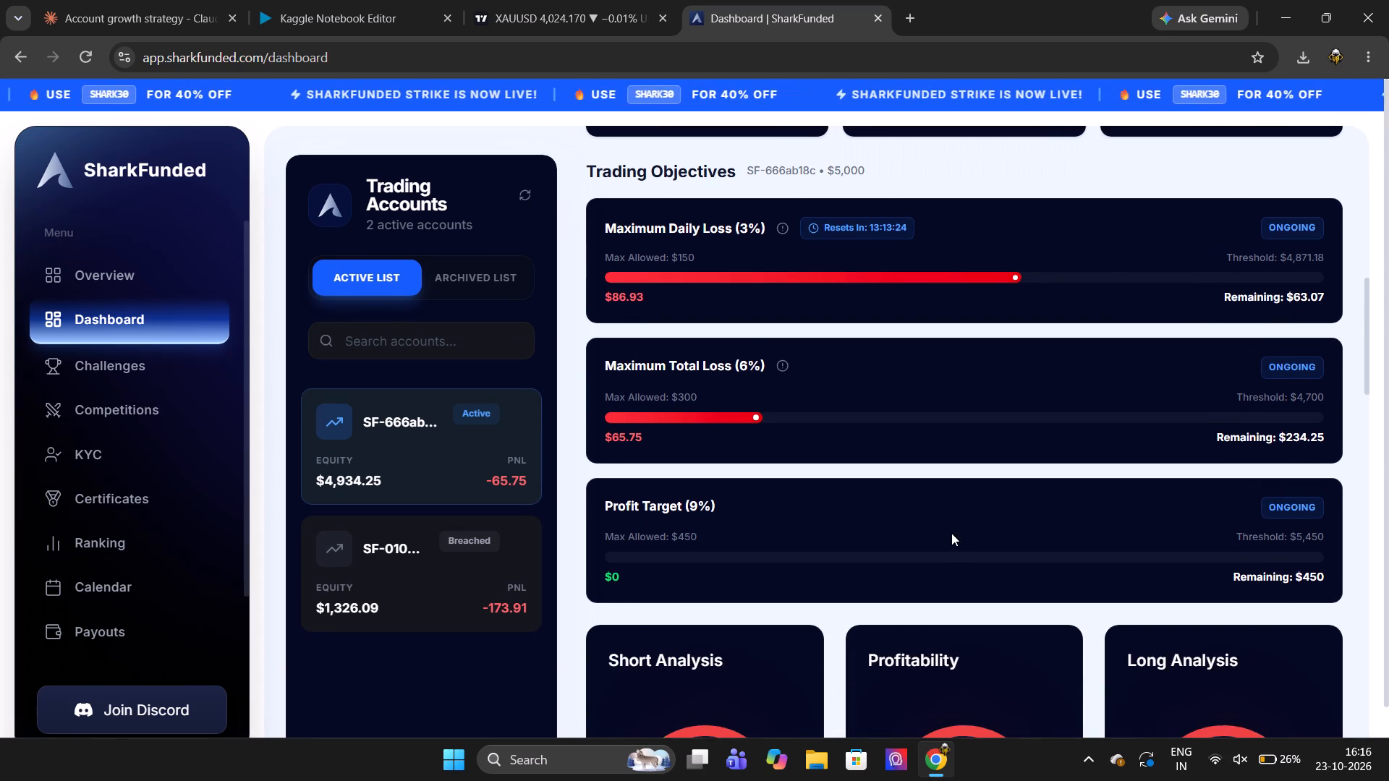
pyautogui.scroll(-4, 951, 533)
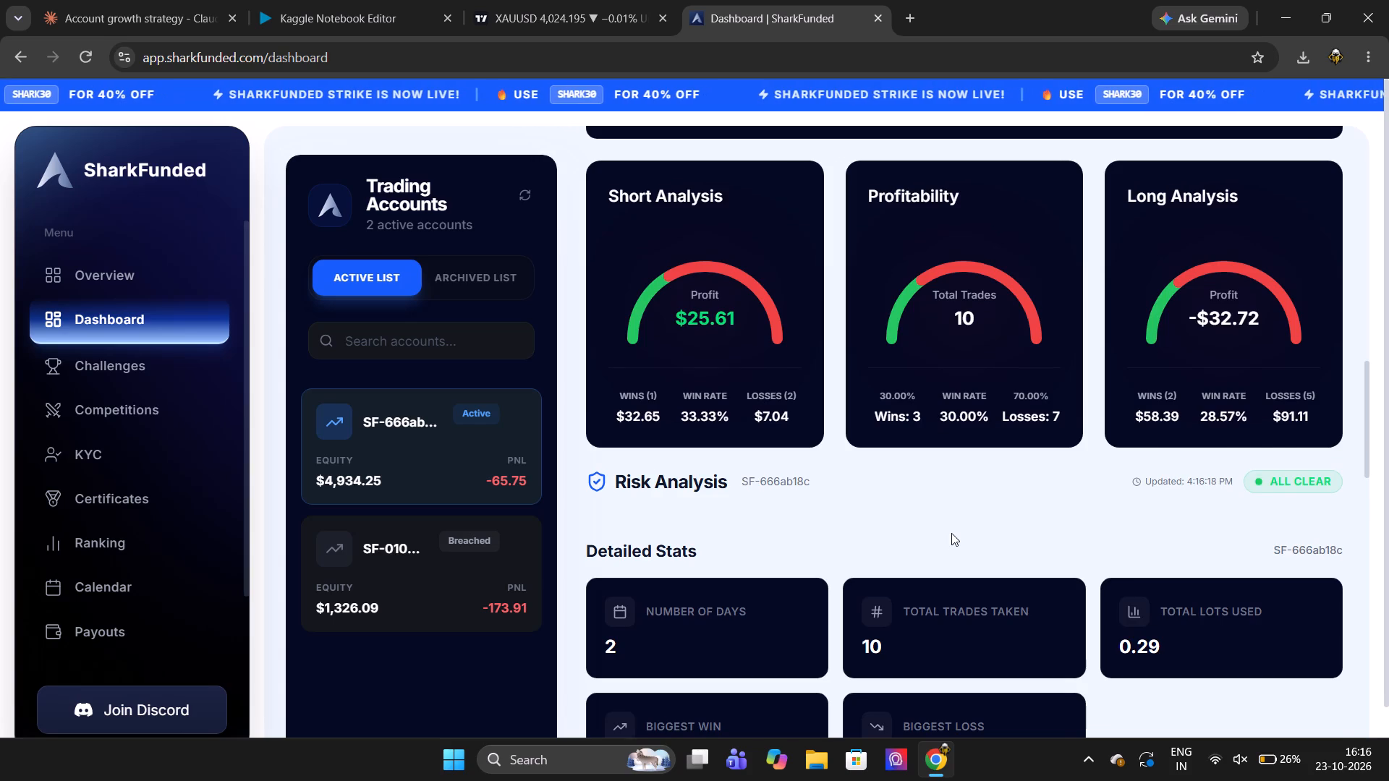
pyautogui.scroll(-1, 951, 533)
pyautogui.scroll(2, 951, 533)
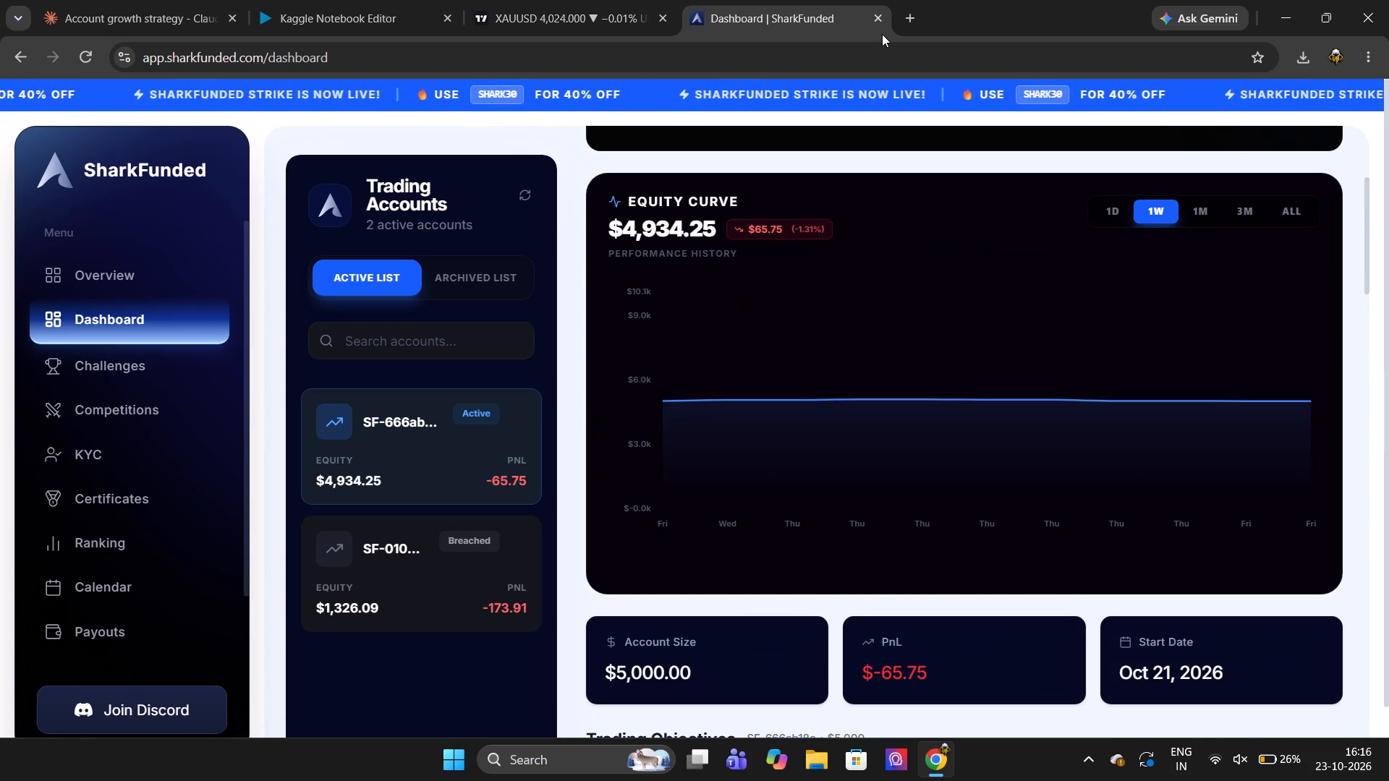
pyautogui.click(877, 21)
pyautogui.click(639, 0)
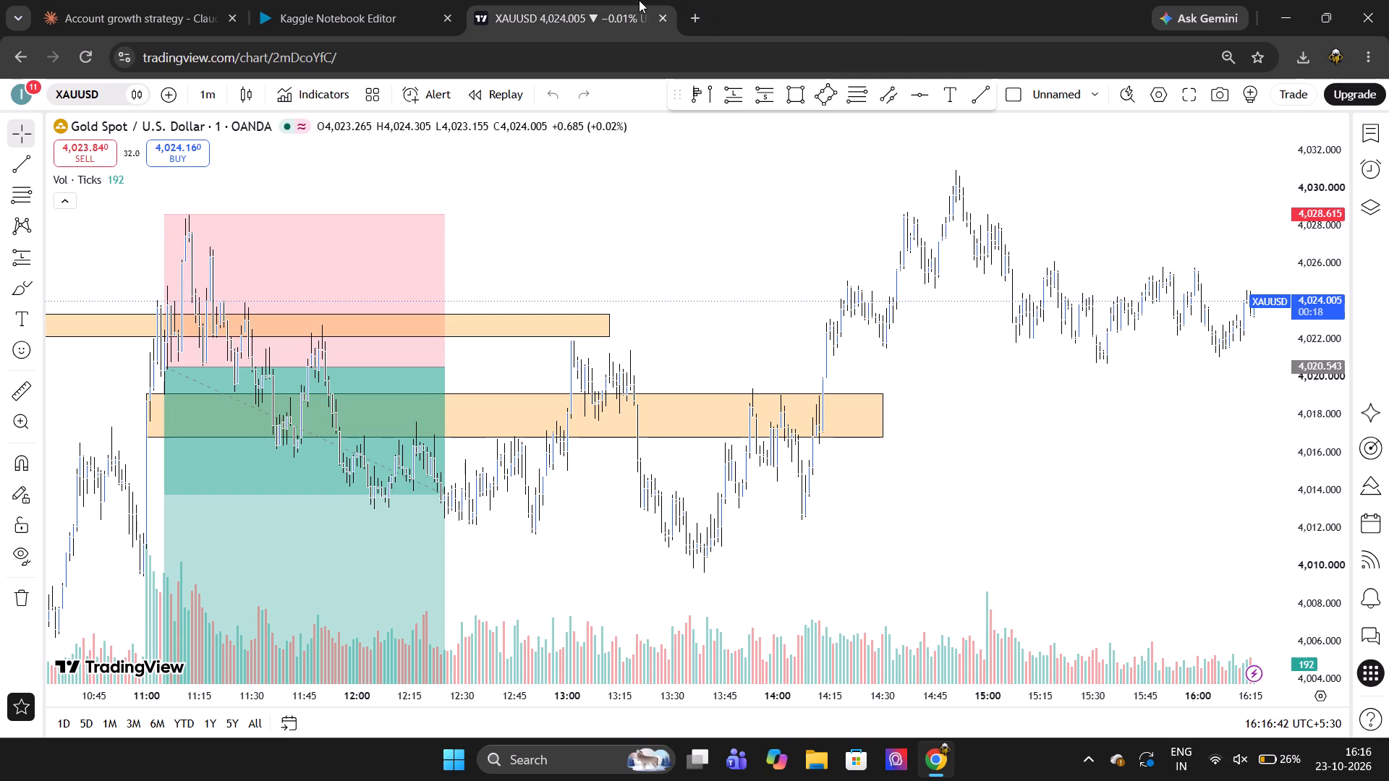
# Remove all five drawings from the XAUUSD chart.
pyautogui.rightClick(697, 212)
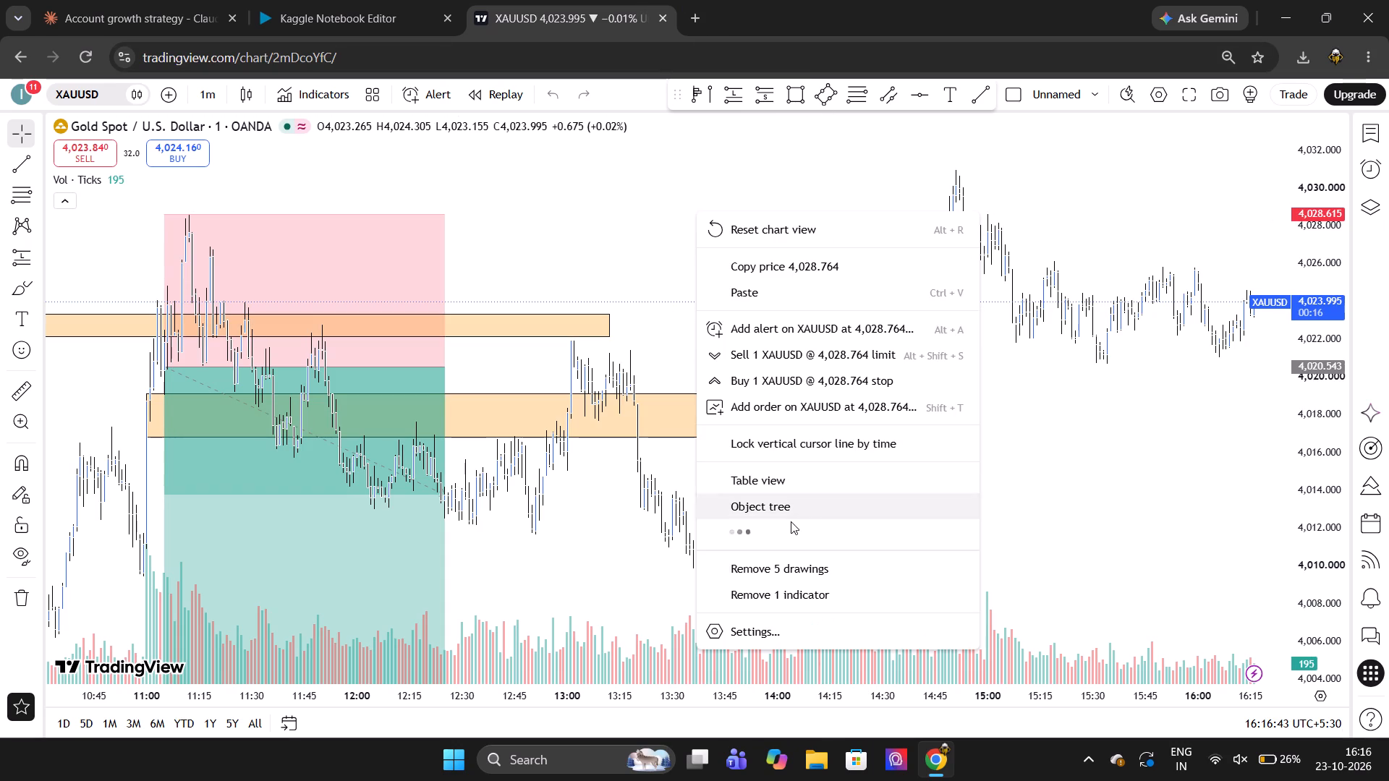
pyautogui.click(778, 573)
pyautogui.click(747, 406)
# Switch XAUUSD to the 1-day interval and place a horizontal line at about 3,998.15, just below the price on 23 October.
pyautogui.write('1d')
pyautogui.press('Return')
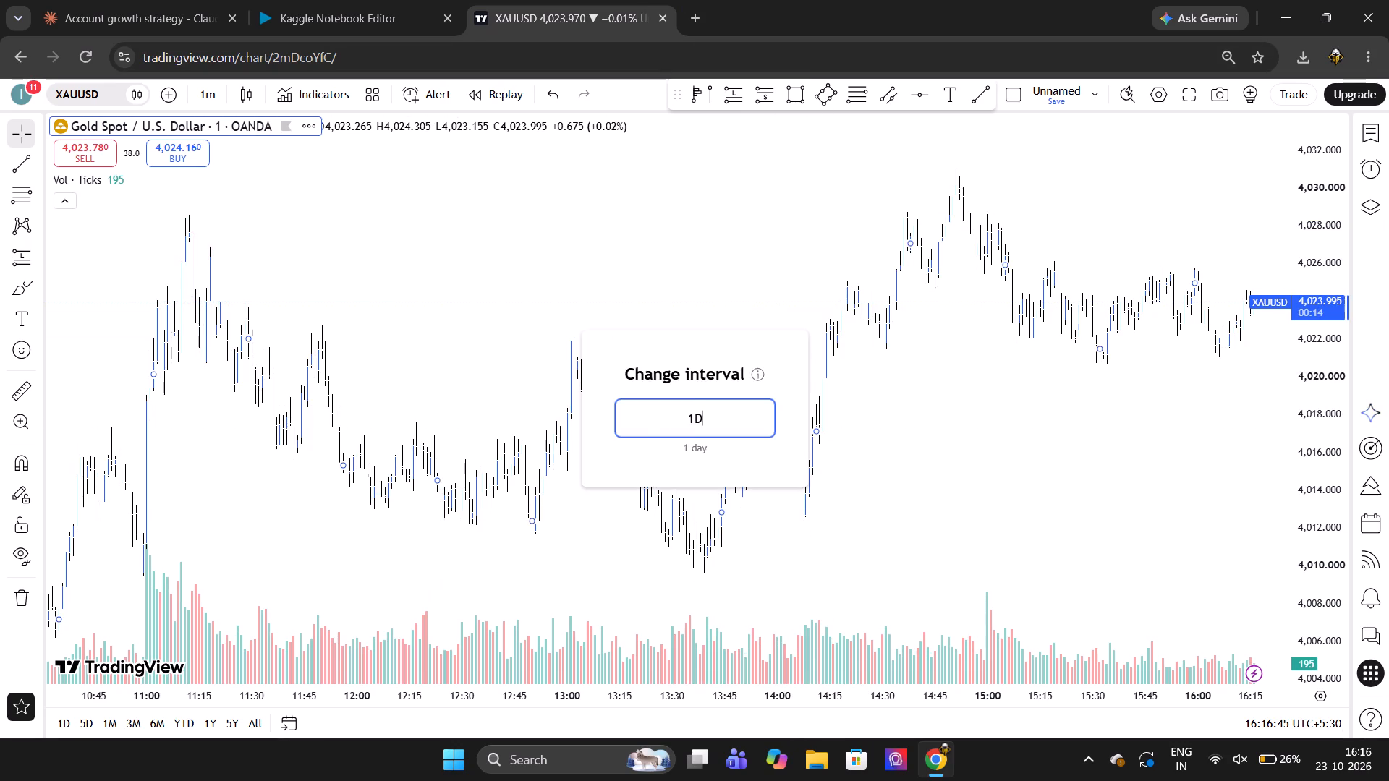
pyautogui.scroll(5, 792, 391)
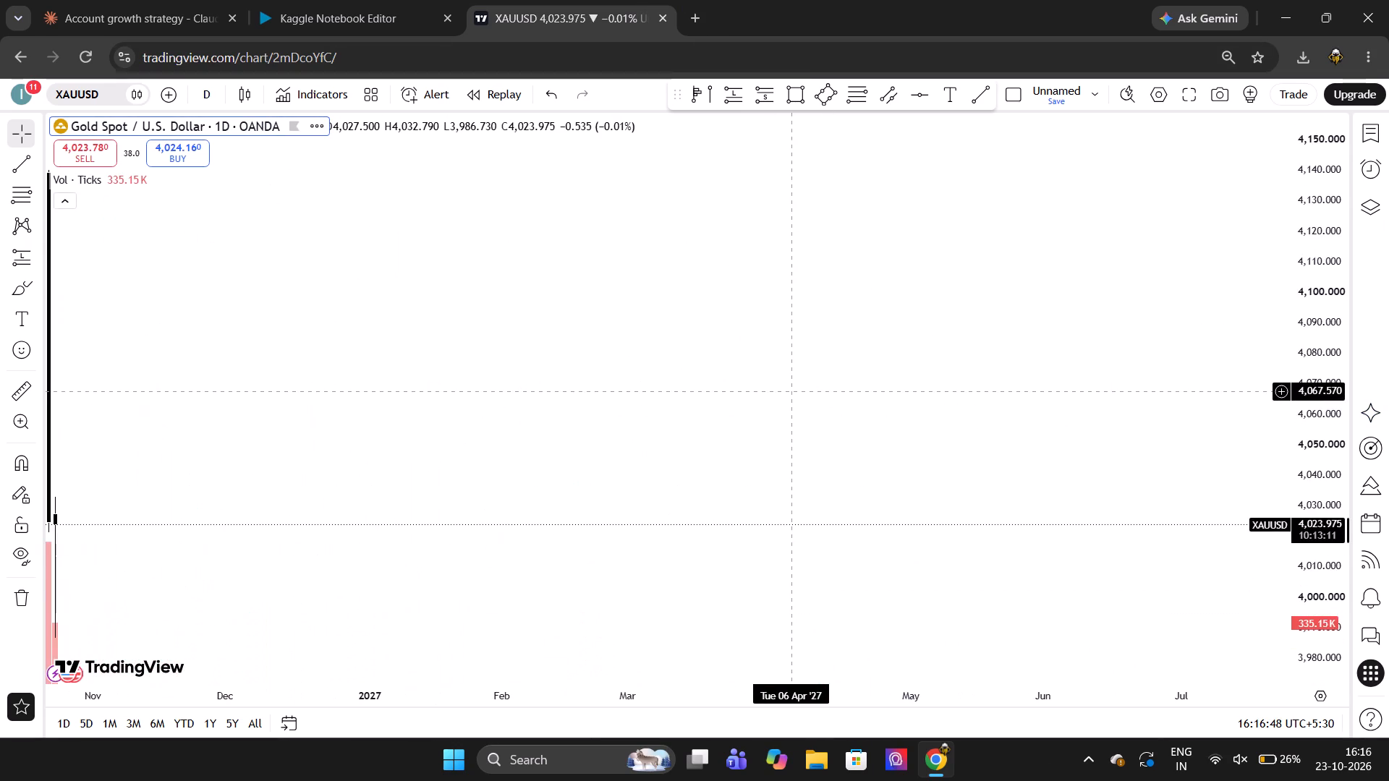
pyautogui.scroll(-1, 792, 391)
pyautogui.hscroll(1, 792, 391)
pyautogui.scroll(3, 792, 391)
pyautogui.scroll(-2, 792, 391)
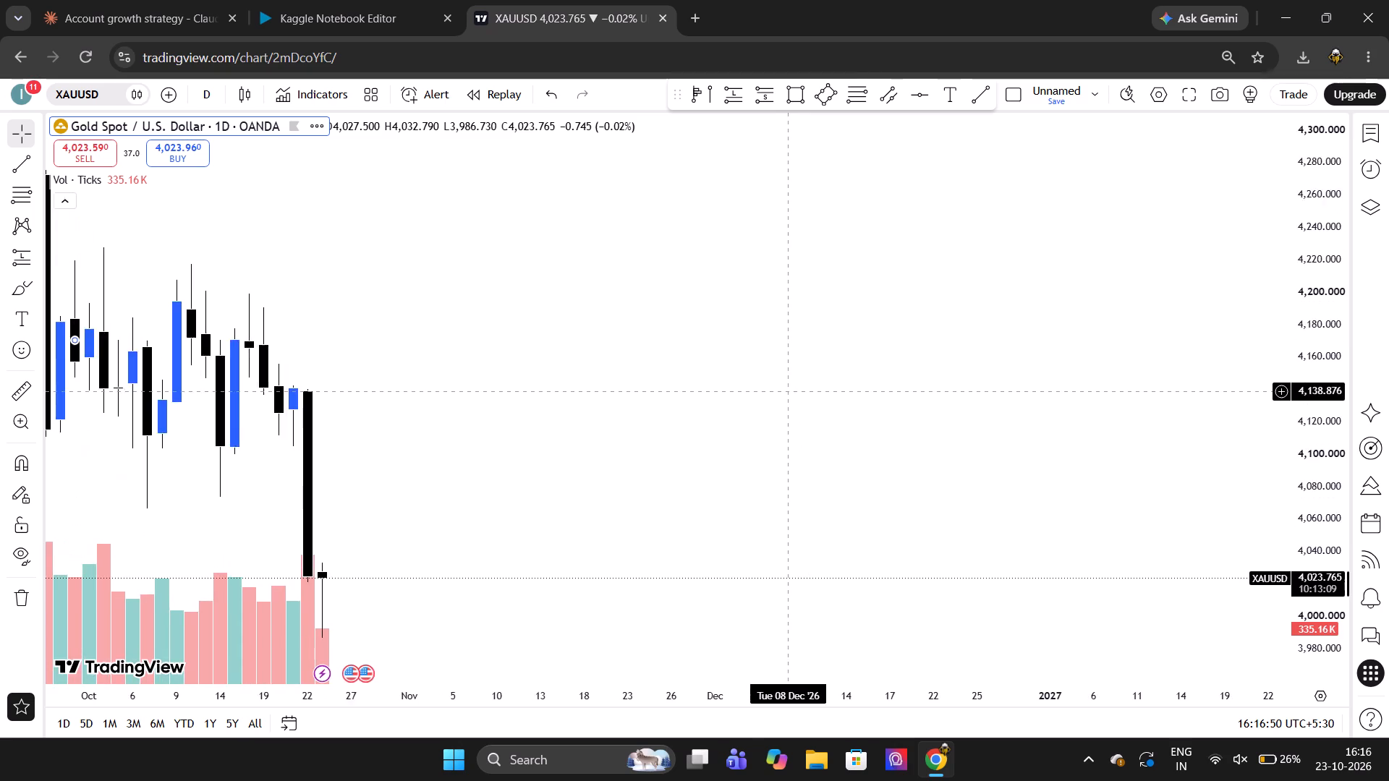
pyautogui.scroll(-5, 792, 391)
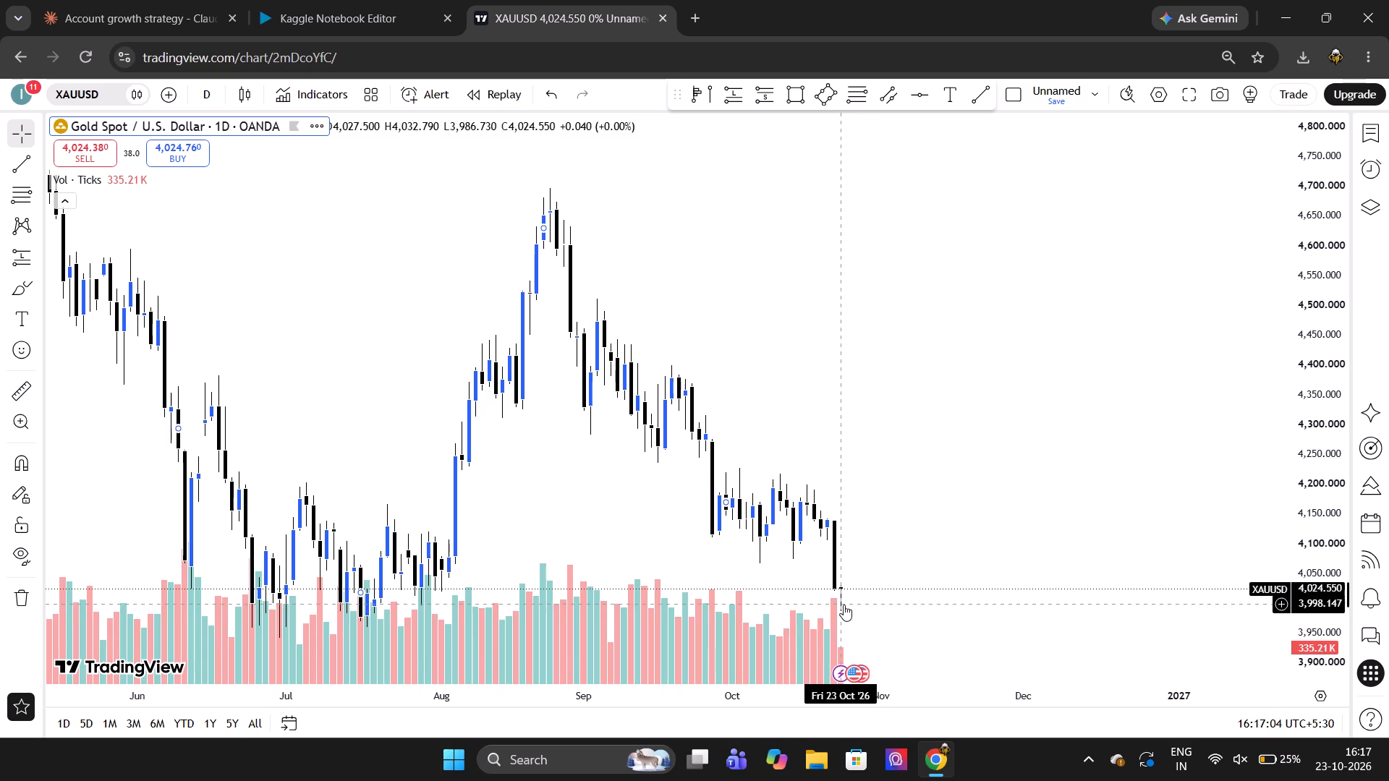
pyautogui.hotkey('alt', 'h')
# Switch to the 1-minute interval and measure the price drop from the horizontal line to the low around 07:30, clearing the measurement when done.
pyautogui.press('1')
pyautogui.press('Return')
pyautogui.scroll(-6, 844, 605)
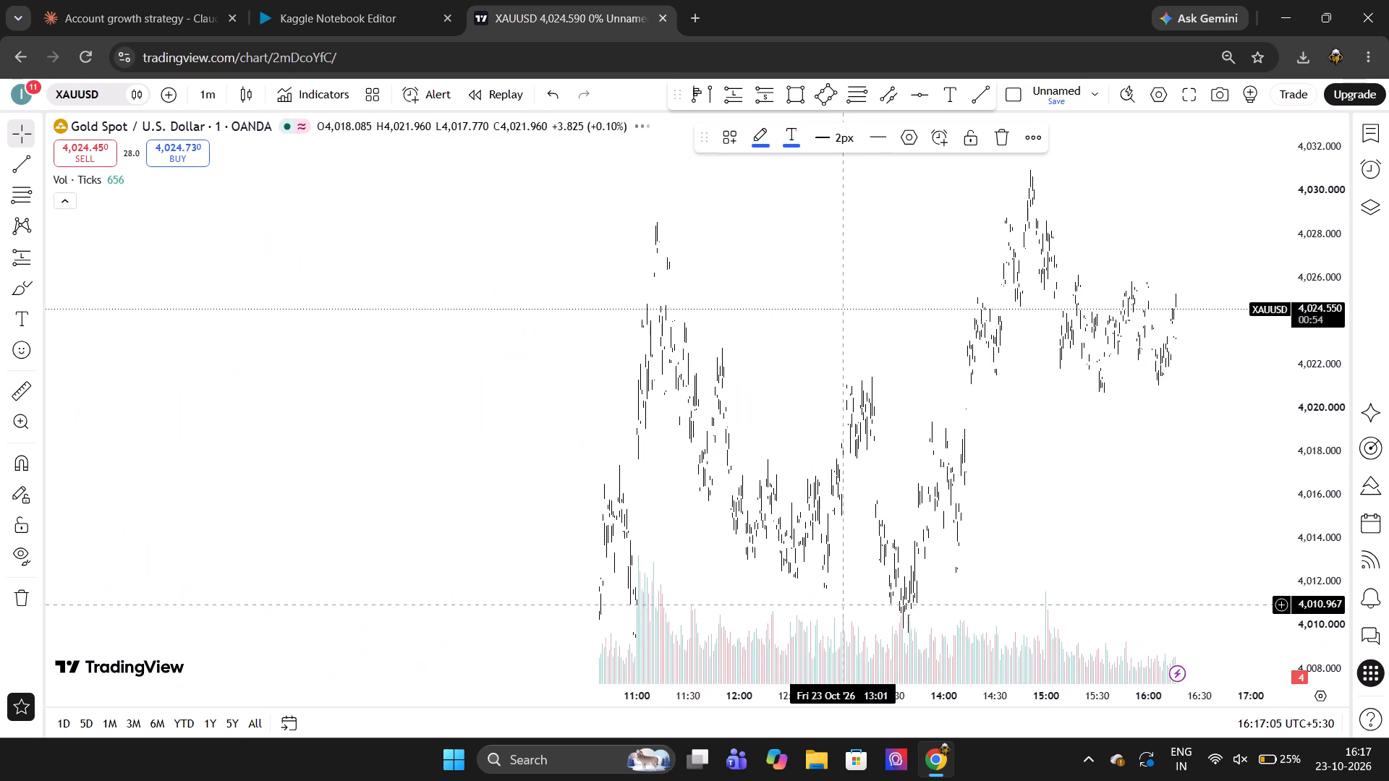
pyautogui.scroll(-7, 844, 605)
pyautogui.scroll(3, 844, 605)
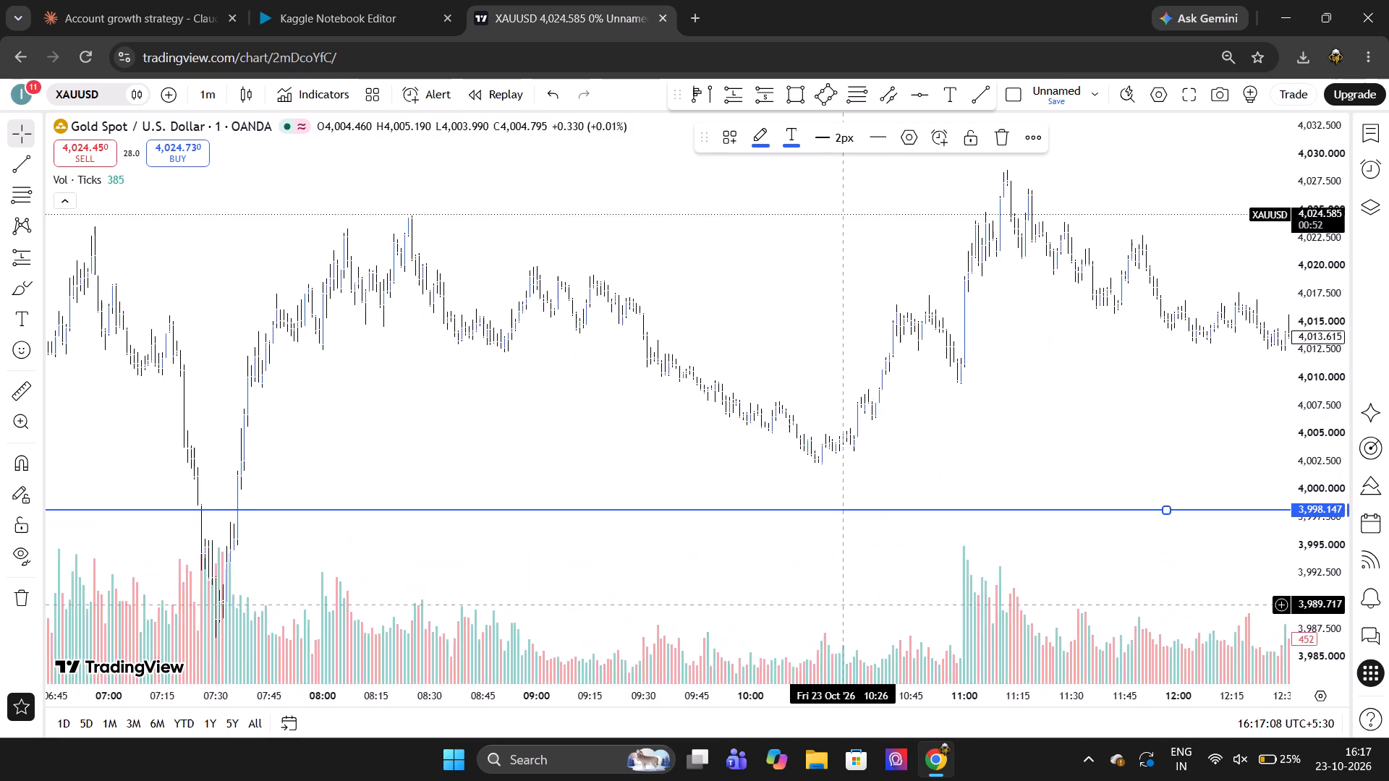
pyautogui.hscroll(2, 844, 605)
pyautogui.hscroll(2, 742, 559)
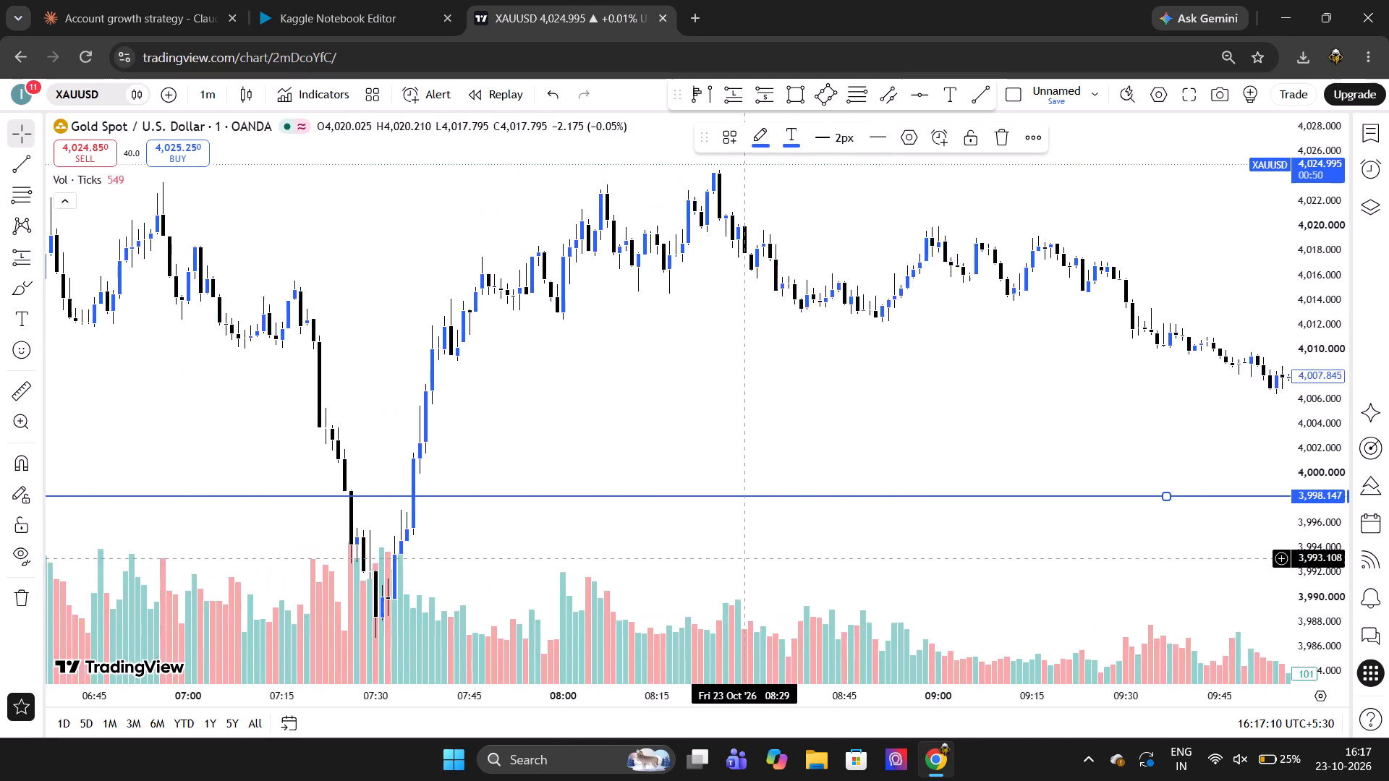
pyautogui.scroll(1, 742, 559)
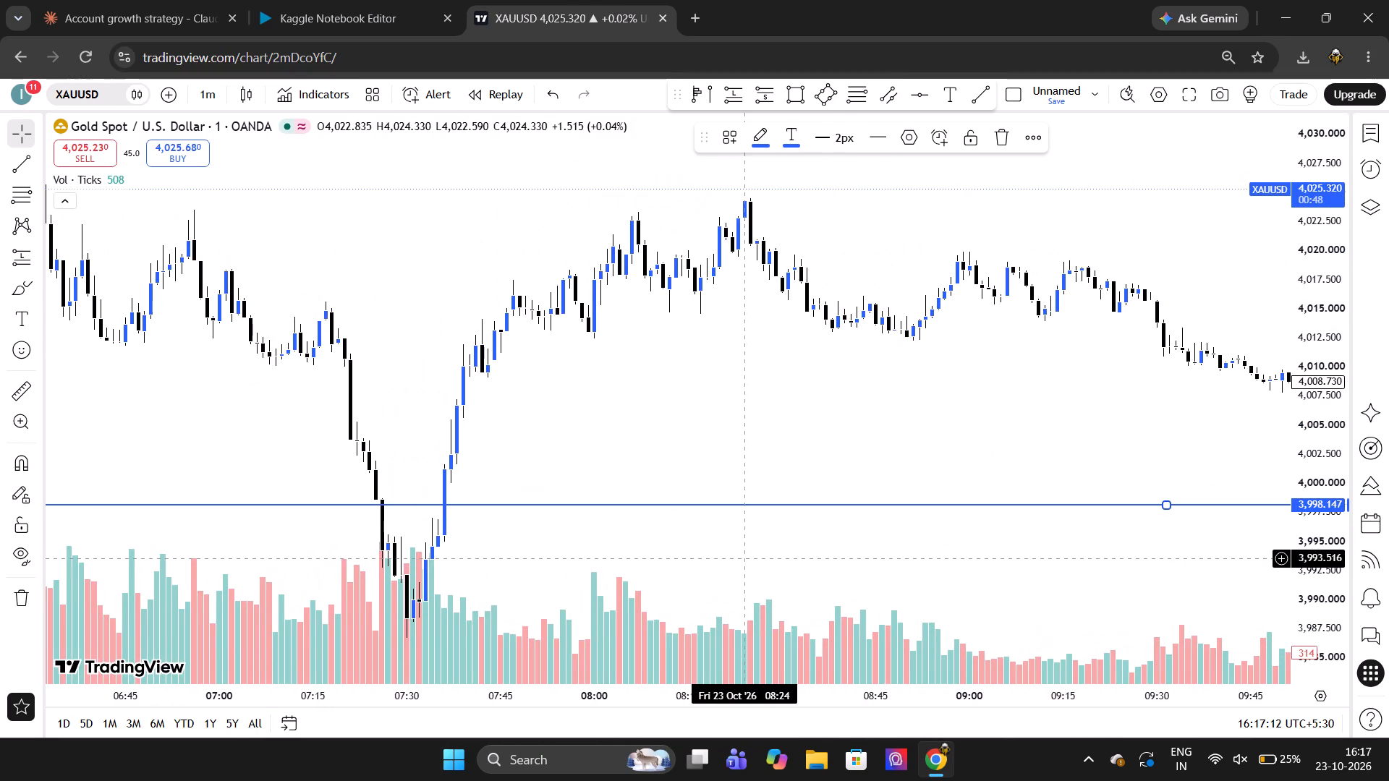
pyautogui.click(28, 381)
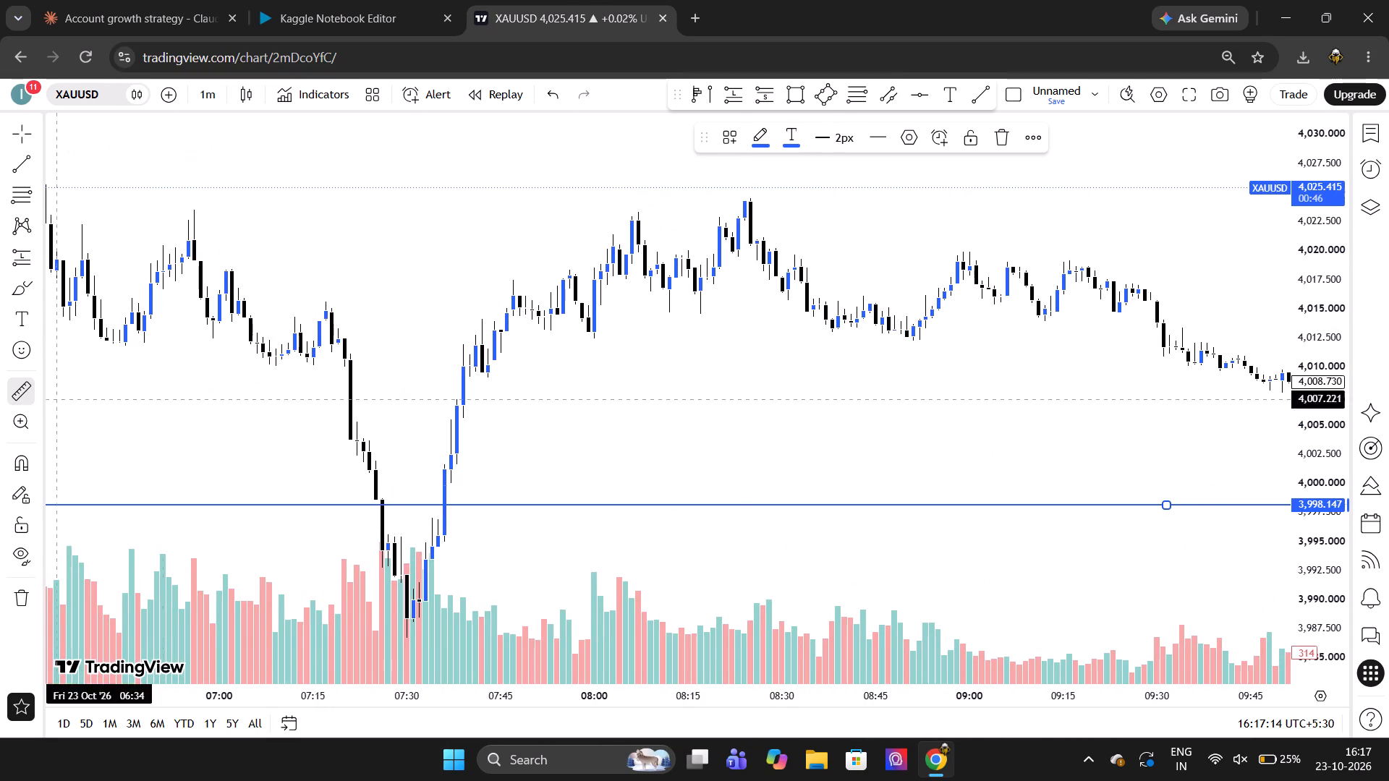
pyautogui.moveTo(360, 504); pyautogui.dragTo(417, 564)
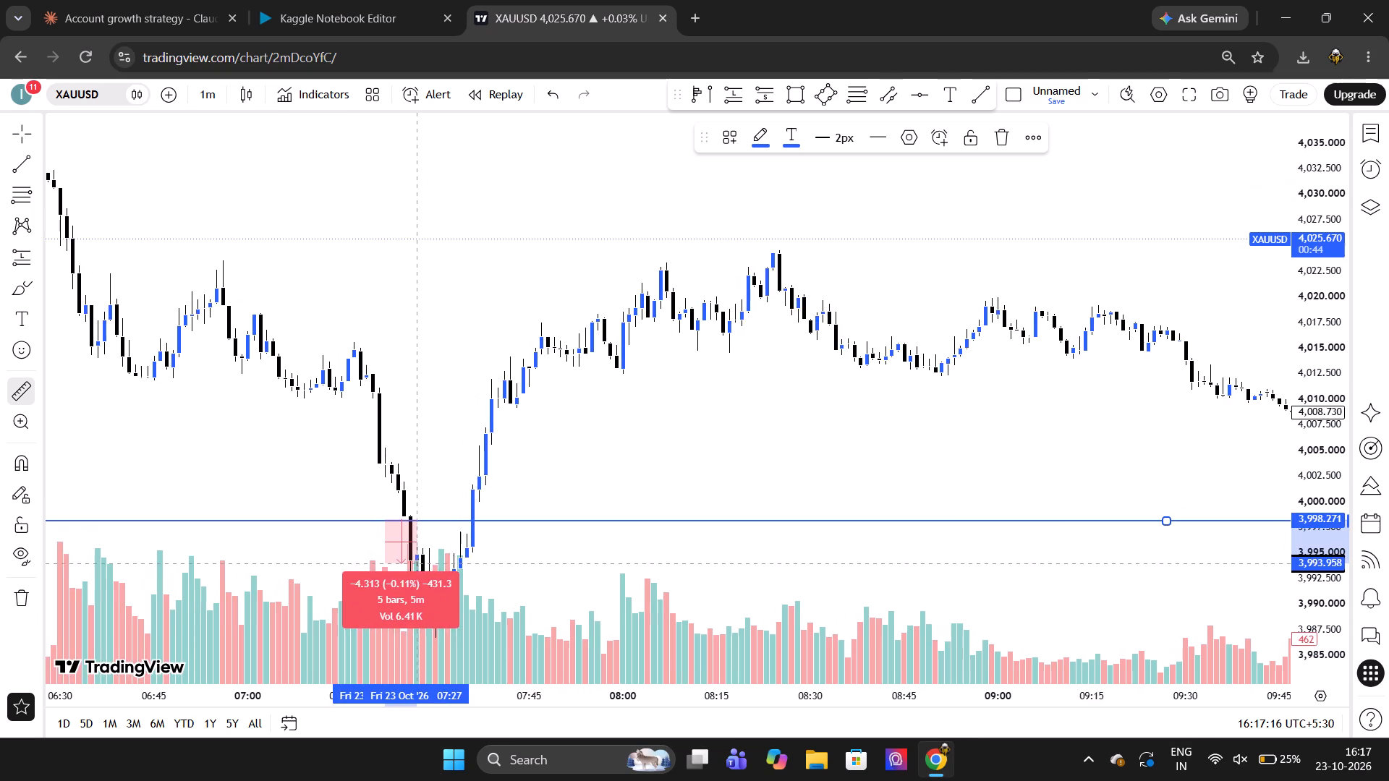
pyautogui.moveTo(417, 564); pyautogui.dragTo(418, 565)
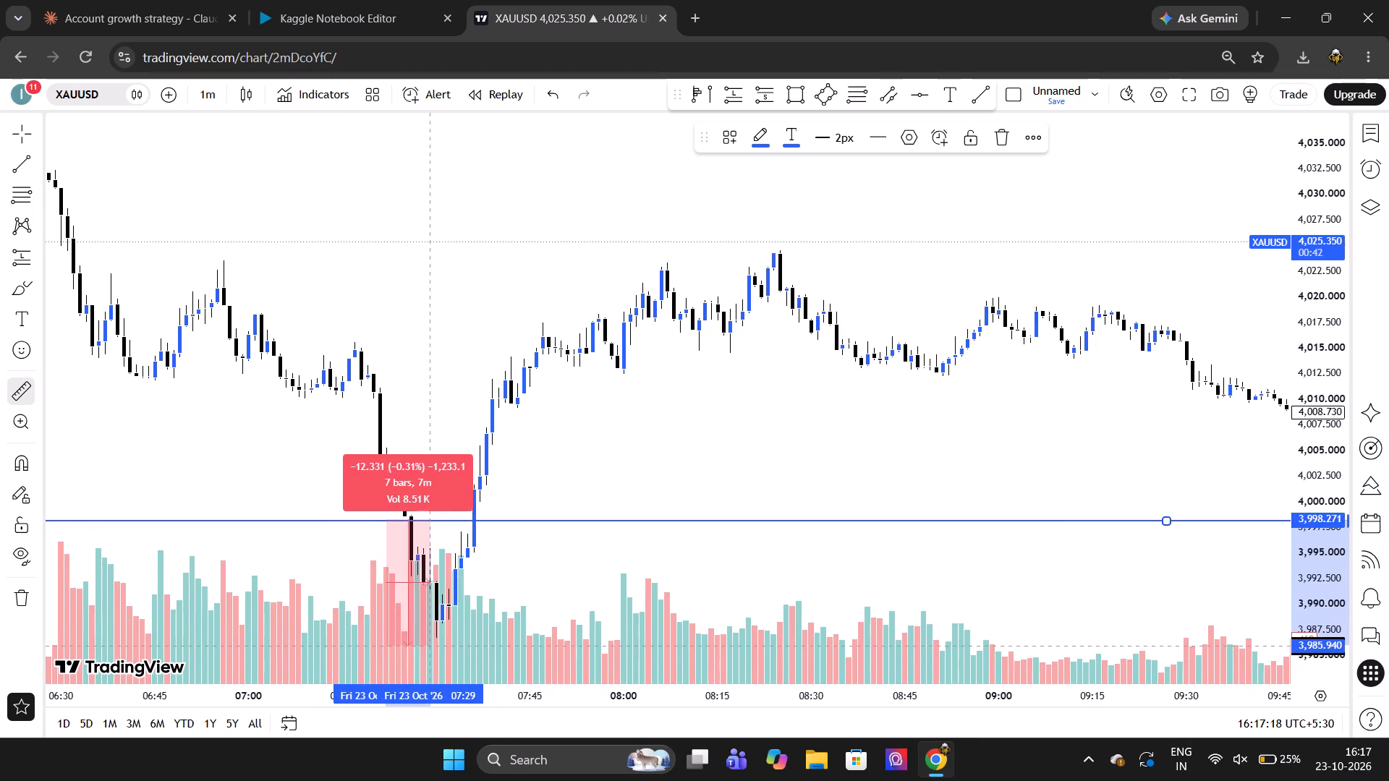
pyautogui.click(429, 639)
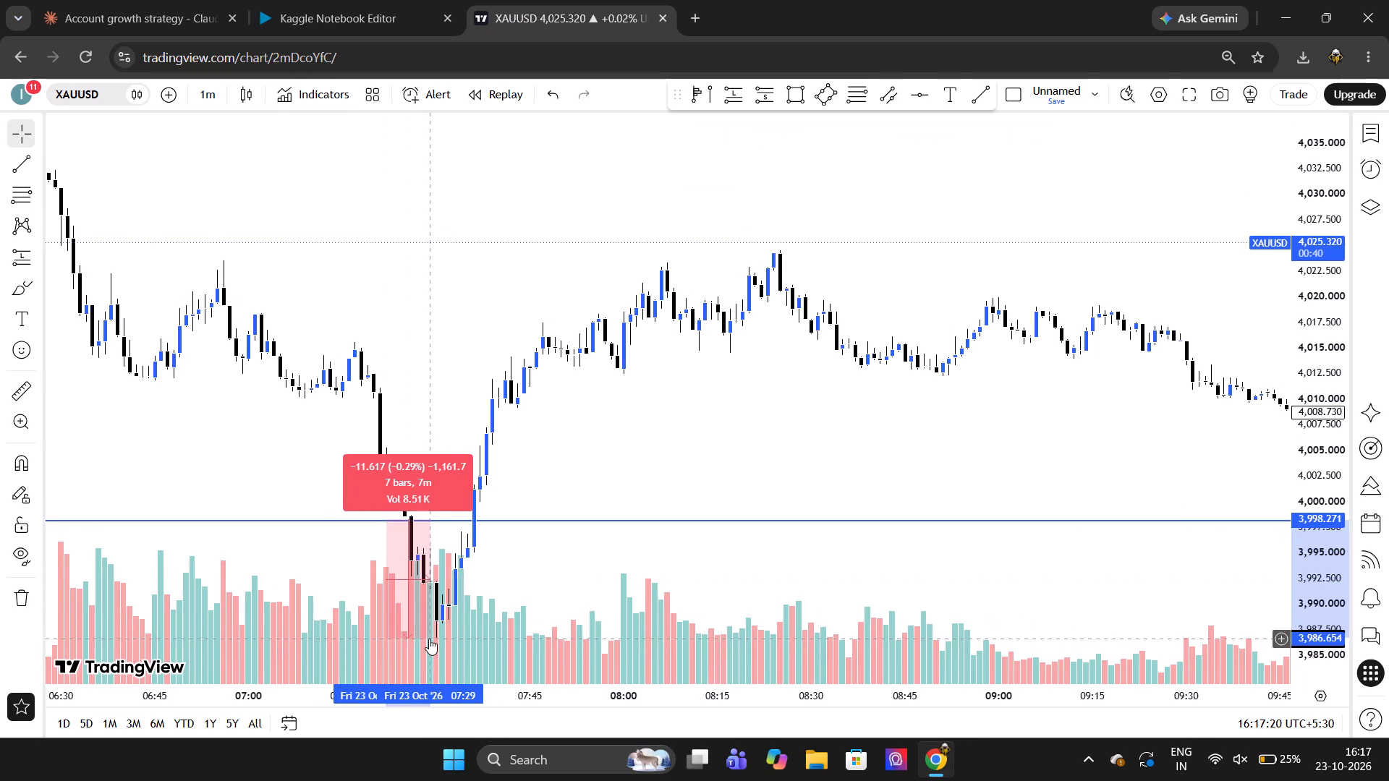
pyautogui.click(429, 639)
pyautogui.click(698, 614)
# Examine the 1-minute price action from the early-morning low on 23 October through the latest candles.
pyautogui.scroll(-2, 698, 614)
pyautogui.hscroll(-7, 698, 614)
pyautogui.hscroll(1, 698, 614)
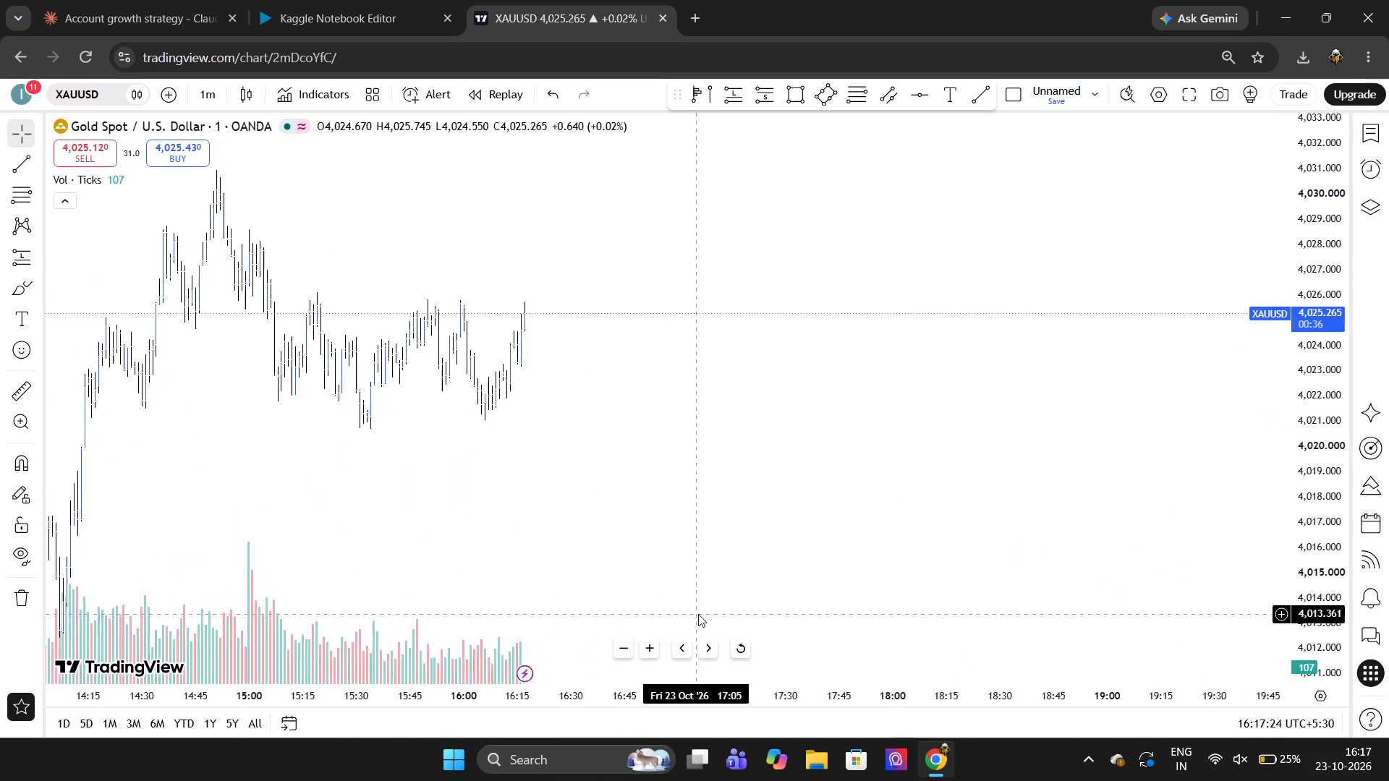
pyautogui.hscroll(1, 698, 614)
pyautogui.scroll(1, 698, 614)
pyautogui.scroll(-3, 698, 614)
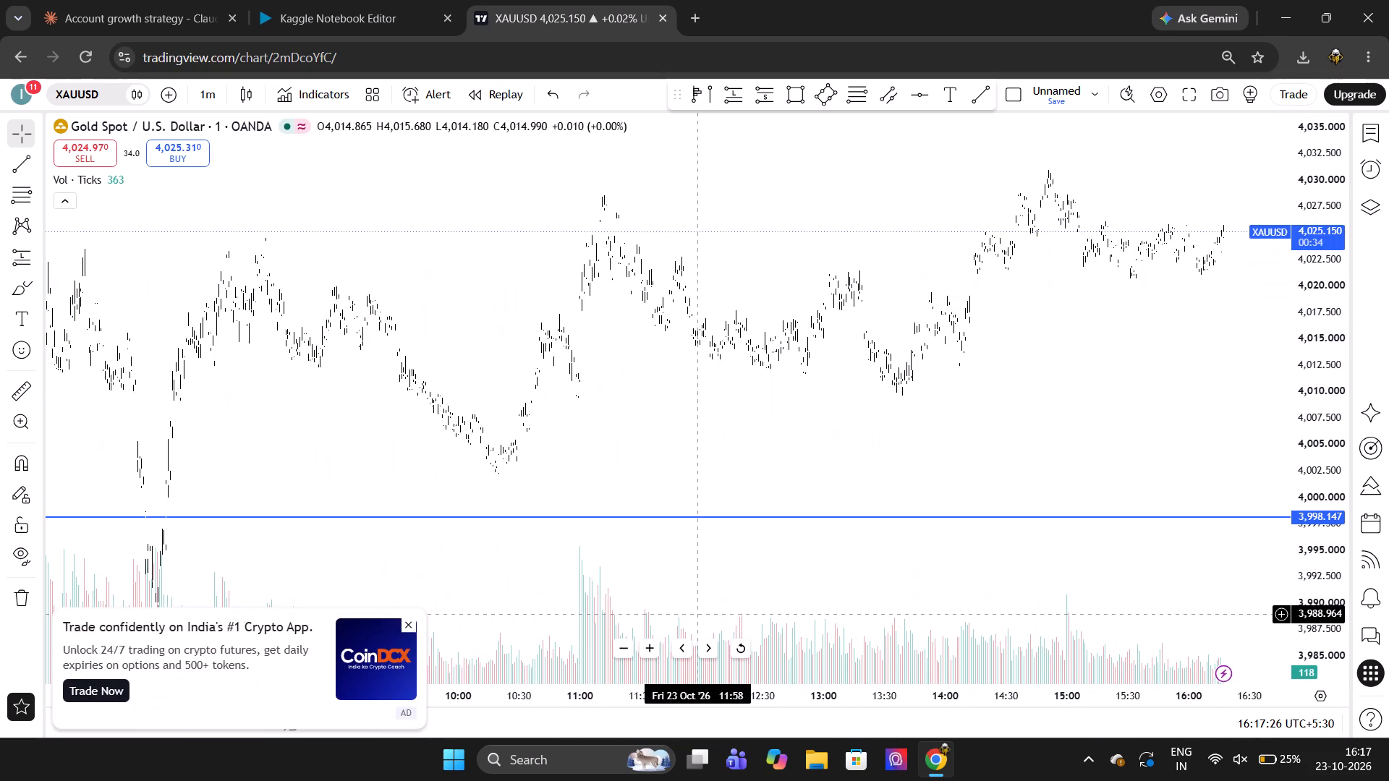
# Set the chart interval to 1 hour.
pyautogui.write('1h')
pyautogui.press('Return')
# Dismiss the CoinDCX advertisement and examine the hourly XAUUSD candles from 21 October to the present against the horizontal line.
pyautogui.scroll(13, 833, 581)
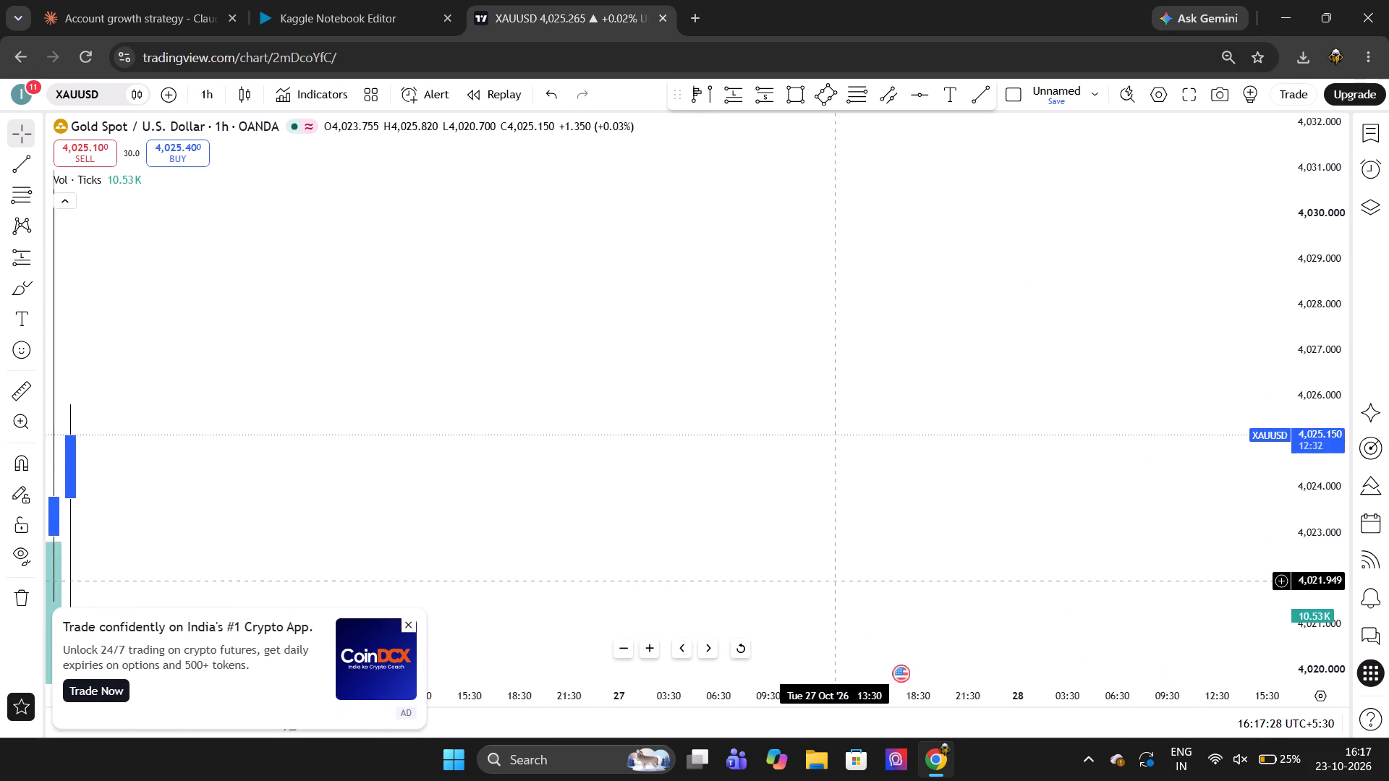
pyautogui.scroll(4, 833, 581)
pyautogui.scroll(-7, 833, 581)
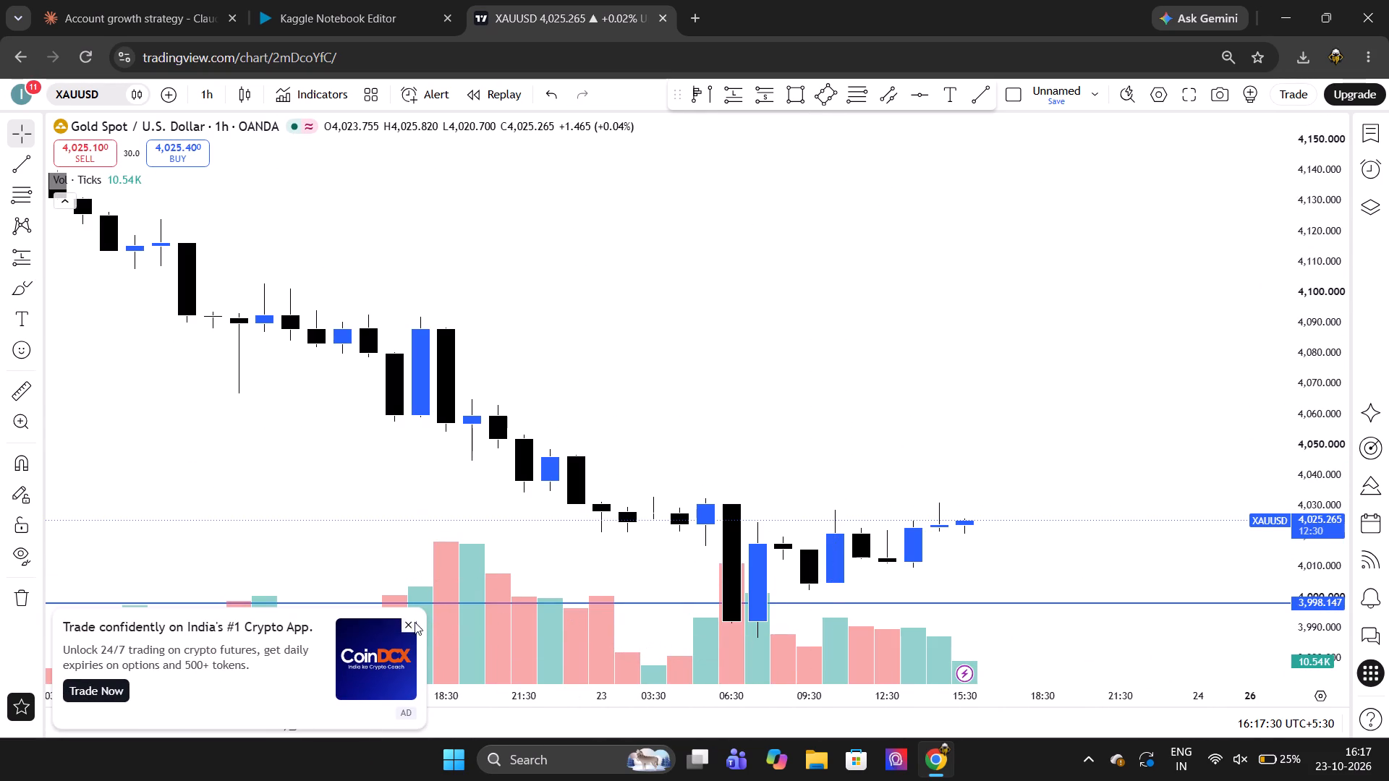
pyautogui.click(409, 623)
pyautogui.scroll(1, 456, 539)
pyautogui.scroll(-2, 456, 539)
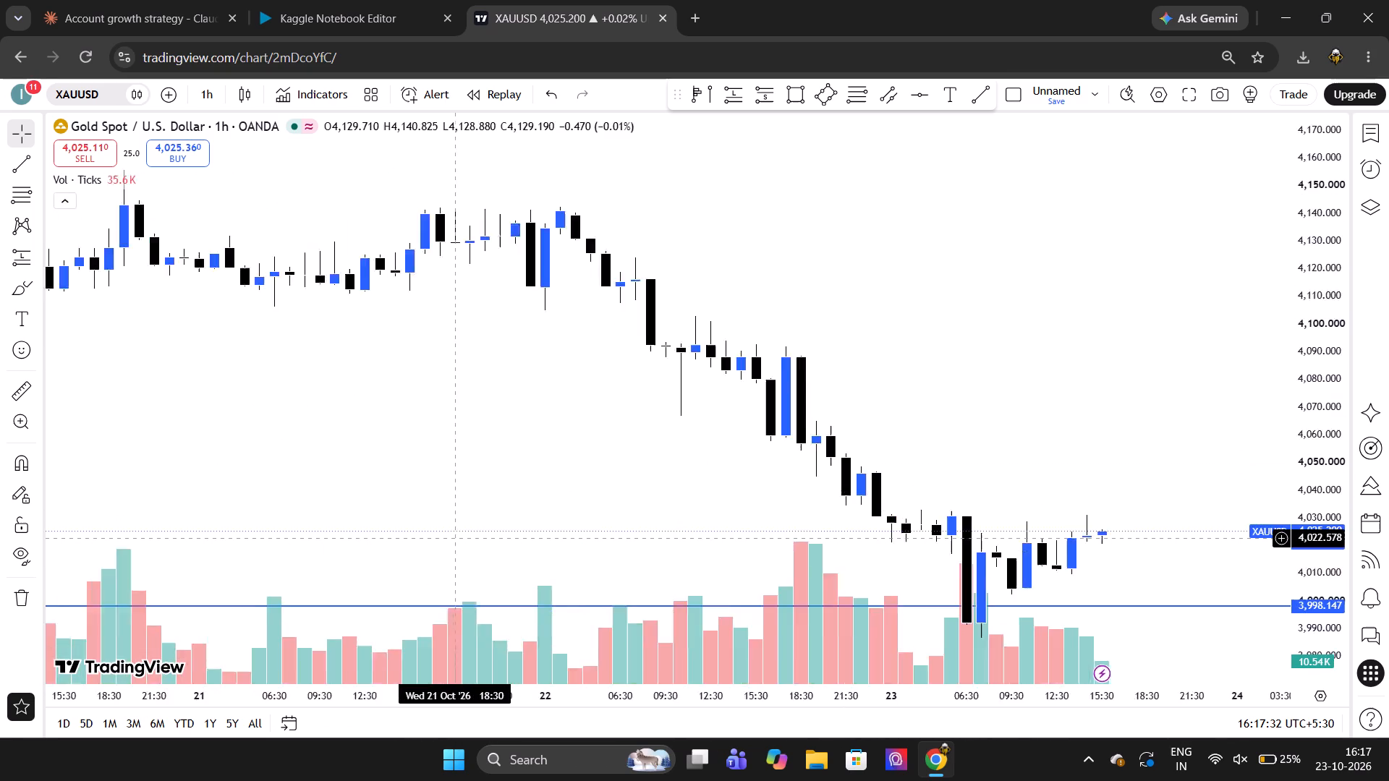
pyautogui.scroll(-1, 456, 539)
pyautogui.hscroll(-2, 456, 539)
pyautogui.scroll(2, 456, 539)
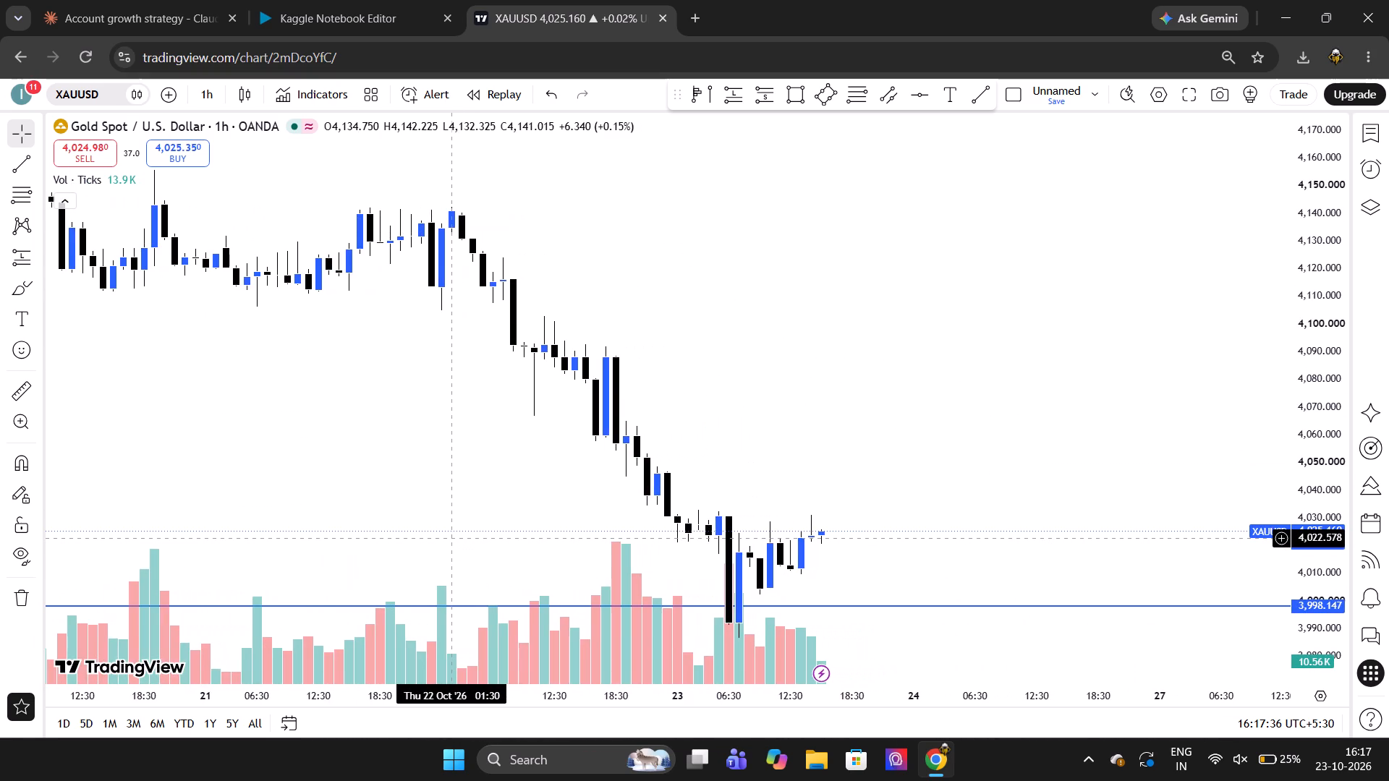
pyautogui.scroll(1, 456, 539)
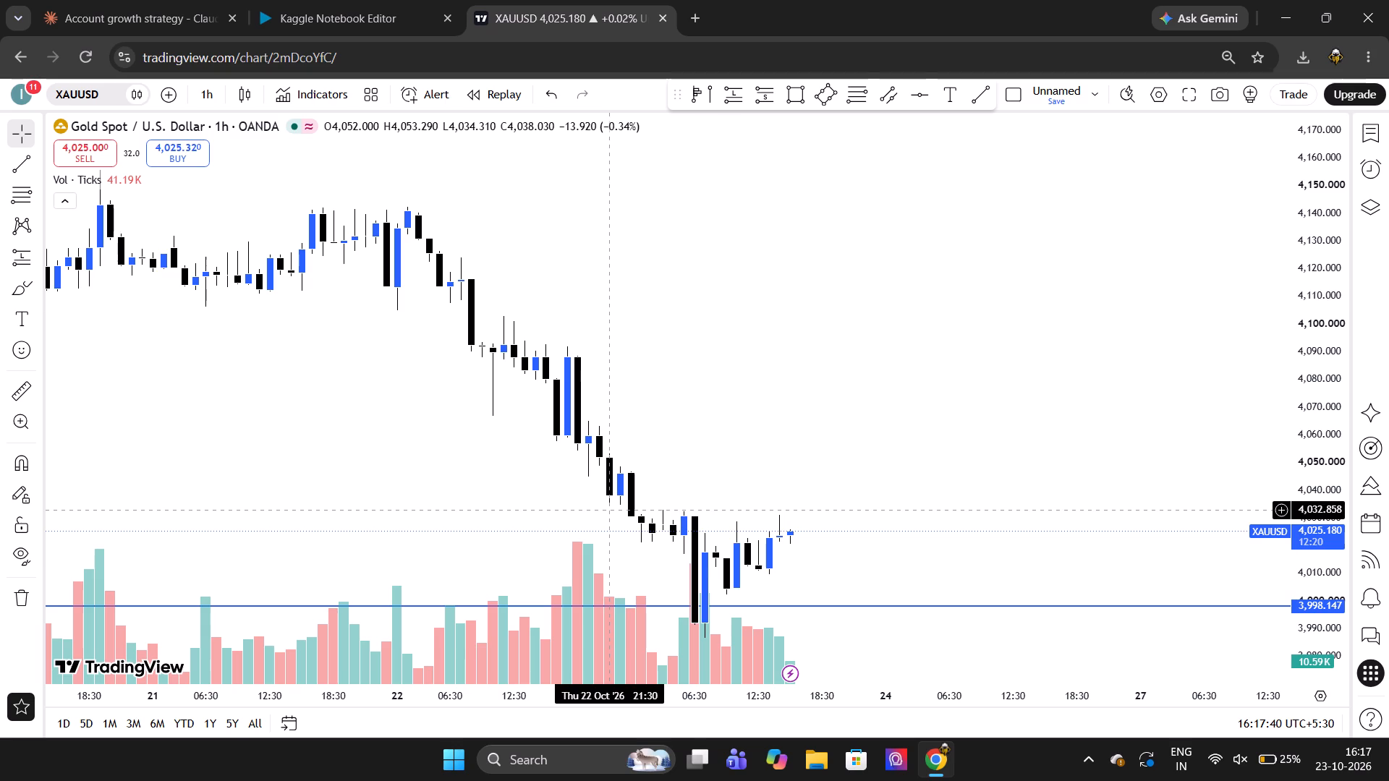
# Add a horizontal line at 4,032.858 on the hourly chart, along the highs before the 23 October drop.
pyautogui.hotkey('alt', 'h')
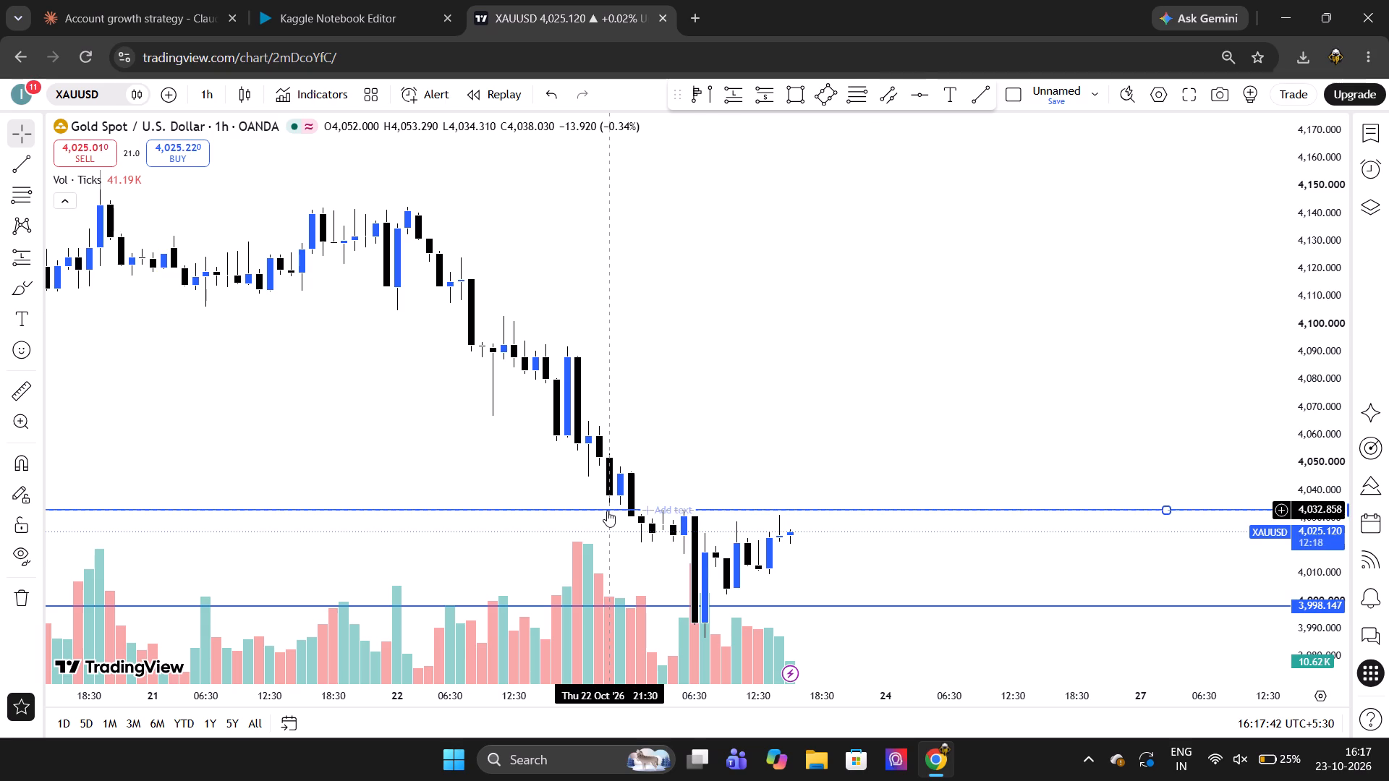
pyautogui.click(719, 405)
# Switch to the 1-minute interval and examine the 23 October candles from late morning to the latest price.
pyautogui.scroll(2, 719, 405)
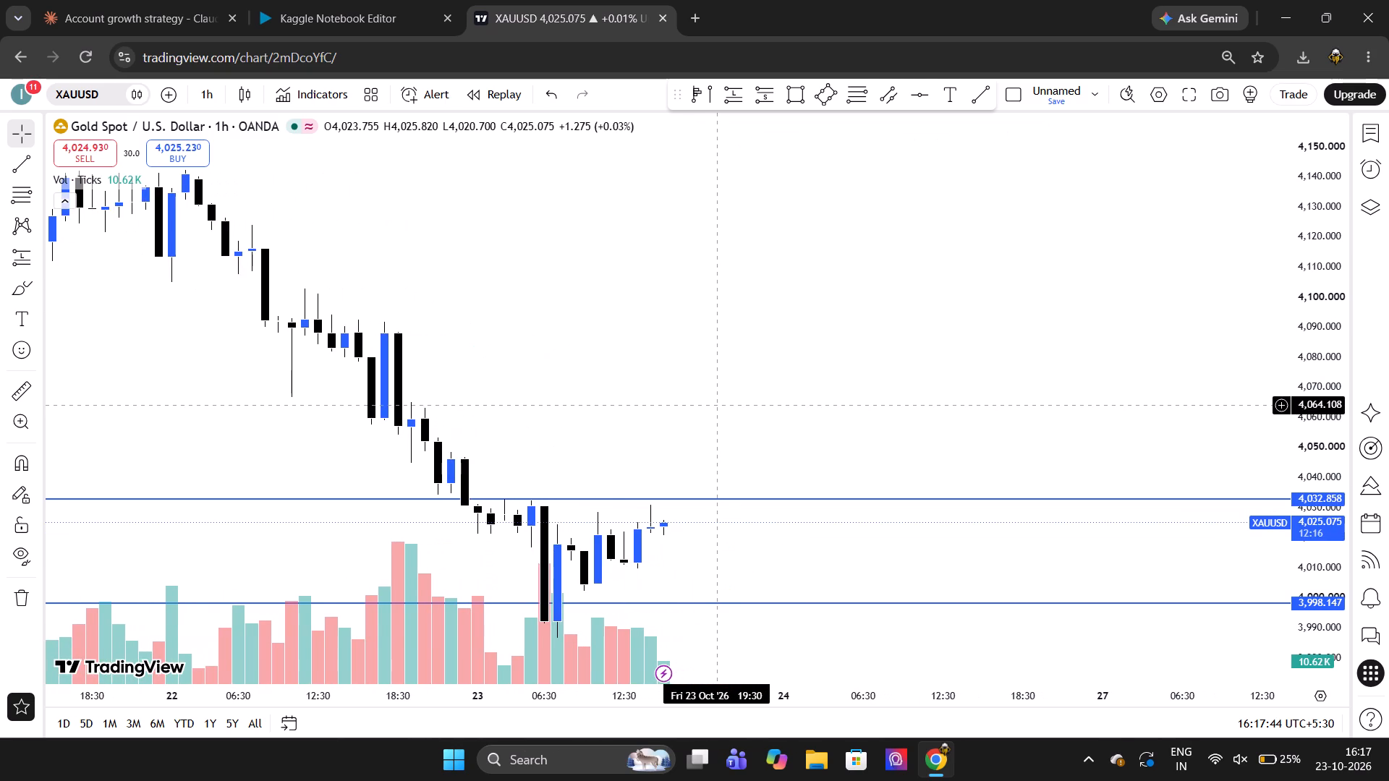
pyautogui.scroll(2, 719, 405)
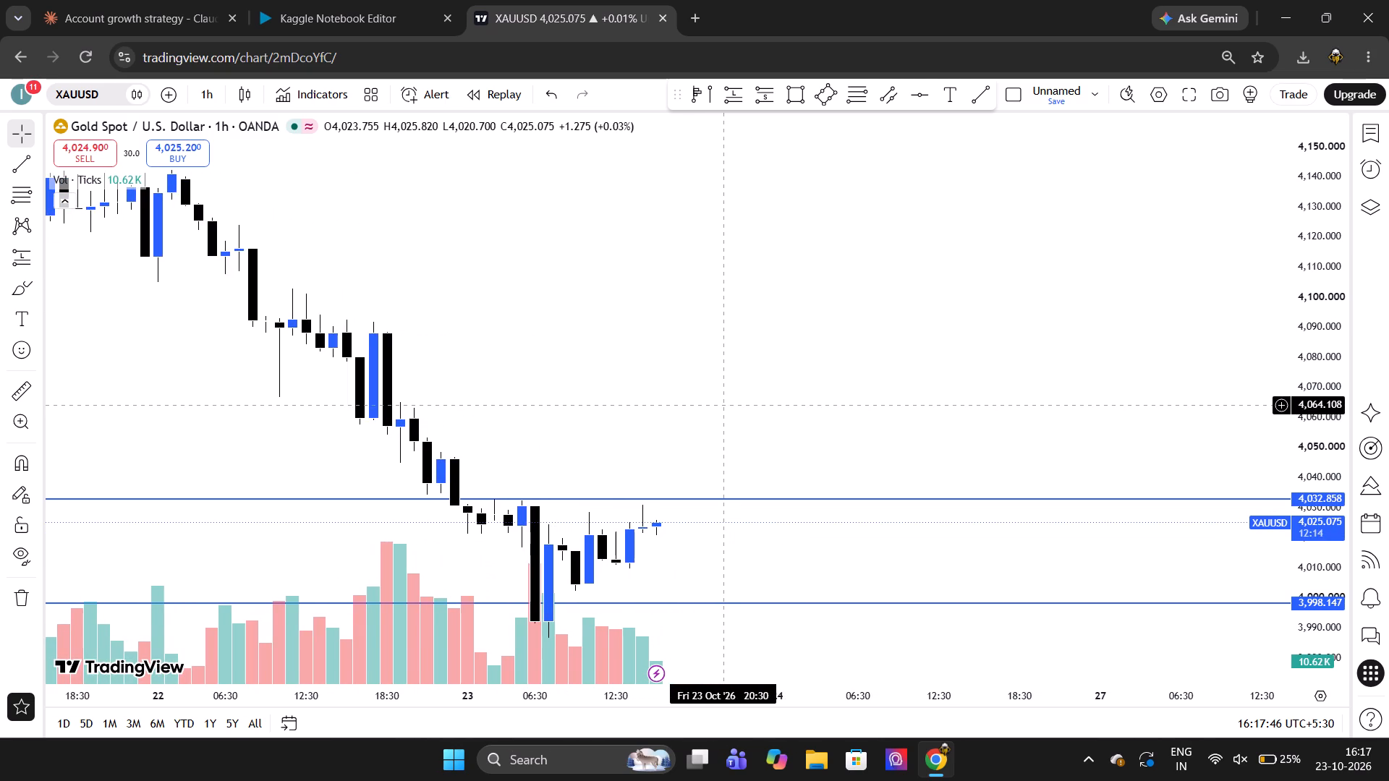
pyautogui.press('1')
pyautogui.press('Return')
pyautogui.scroll(-4, 719, 405)
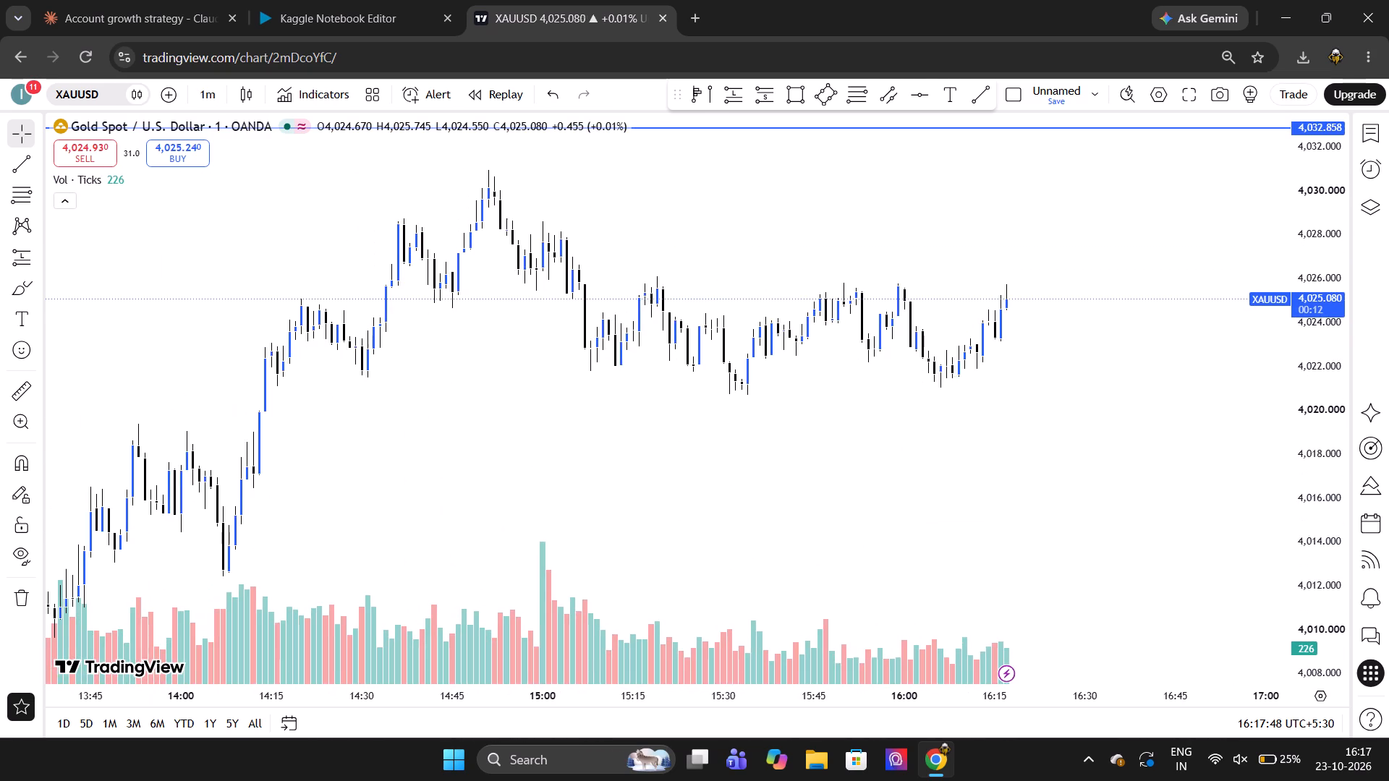
pyautogui.scroll(1, 719, 405)
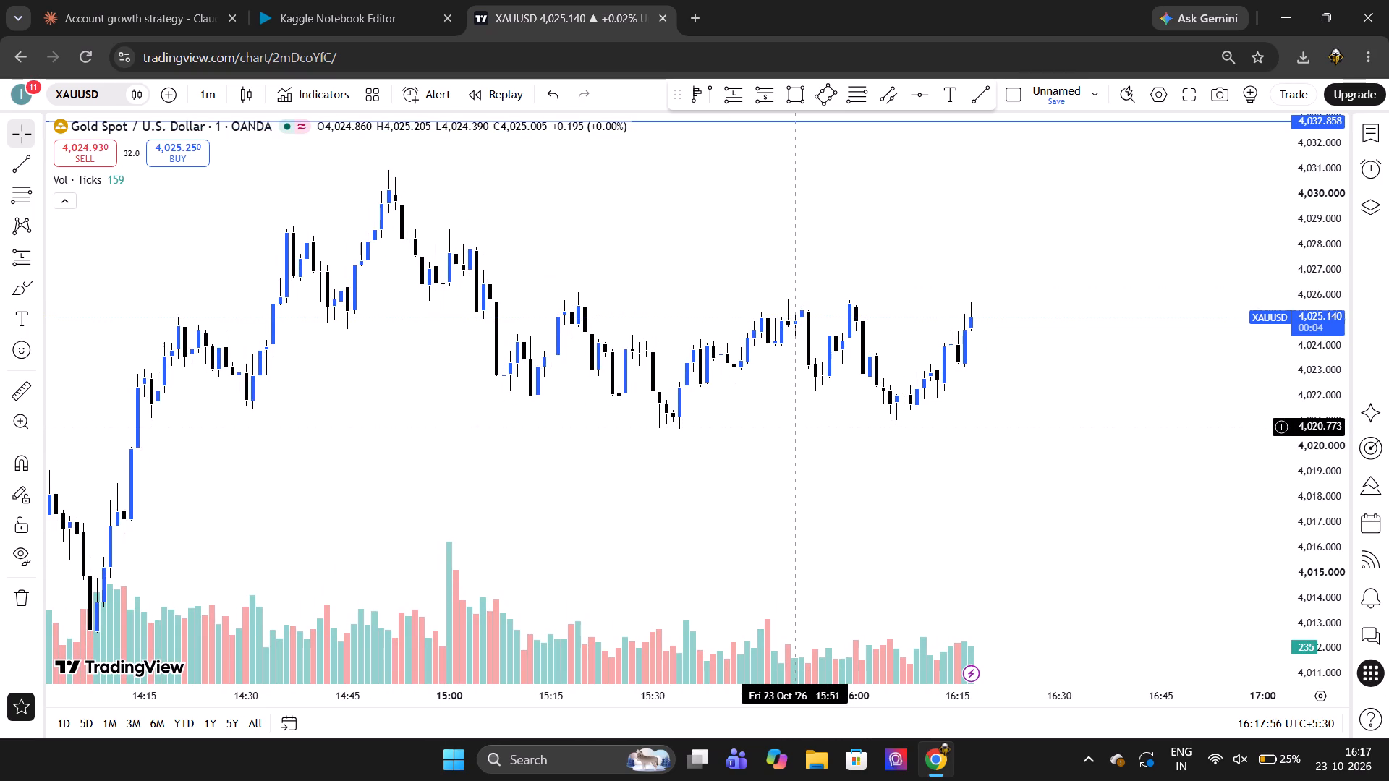
pyautogui.scroll(-3, 794, 427)
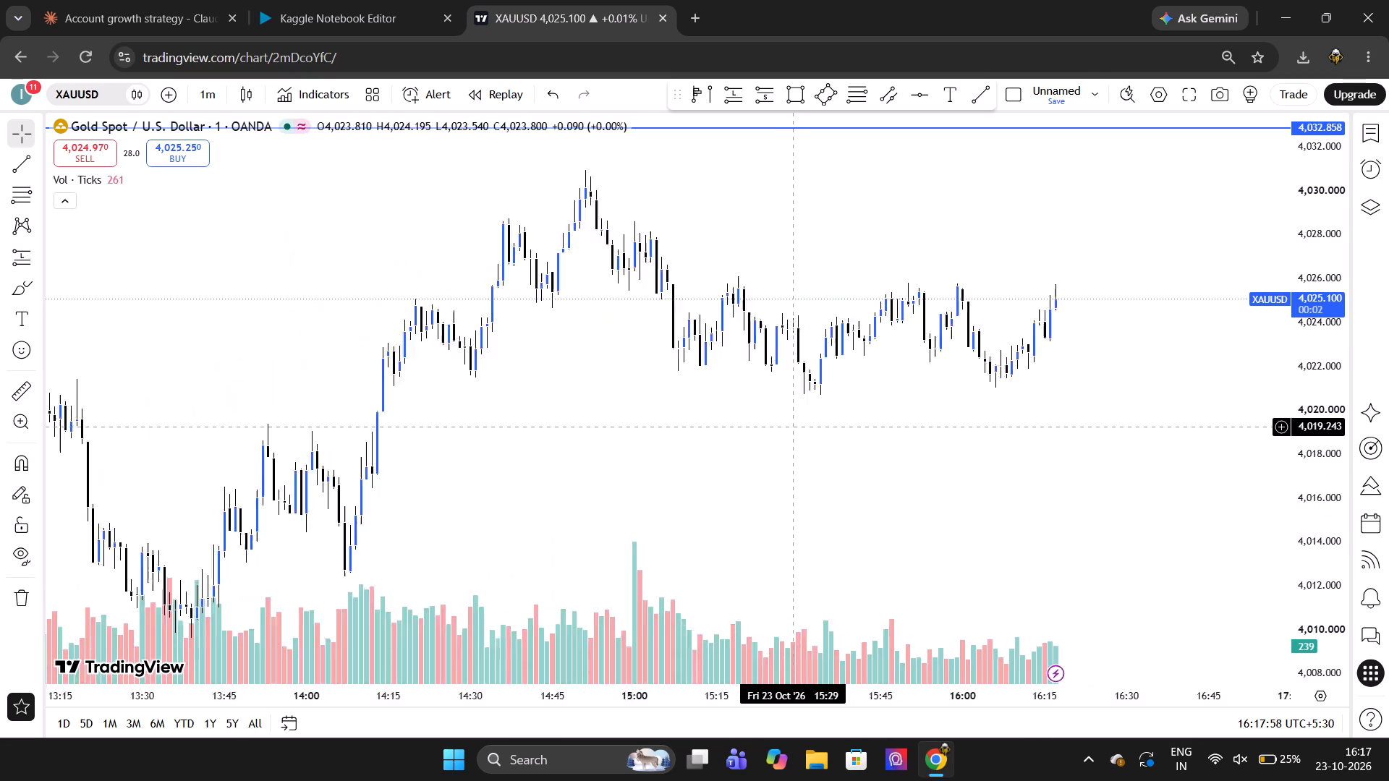
pyautogui.scroll(-5, 794, 427)
pyautogui.scroll(1, 794, 427)
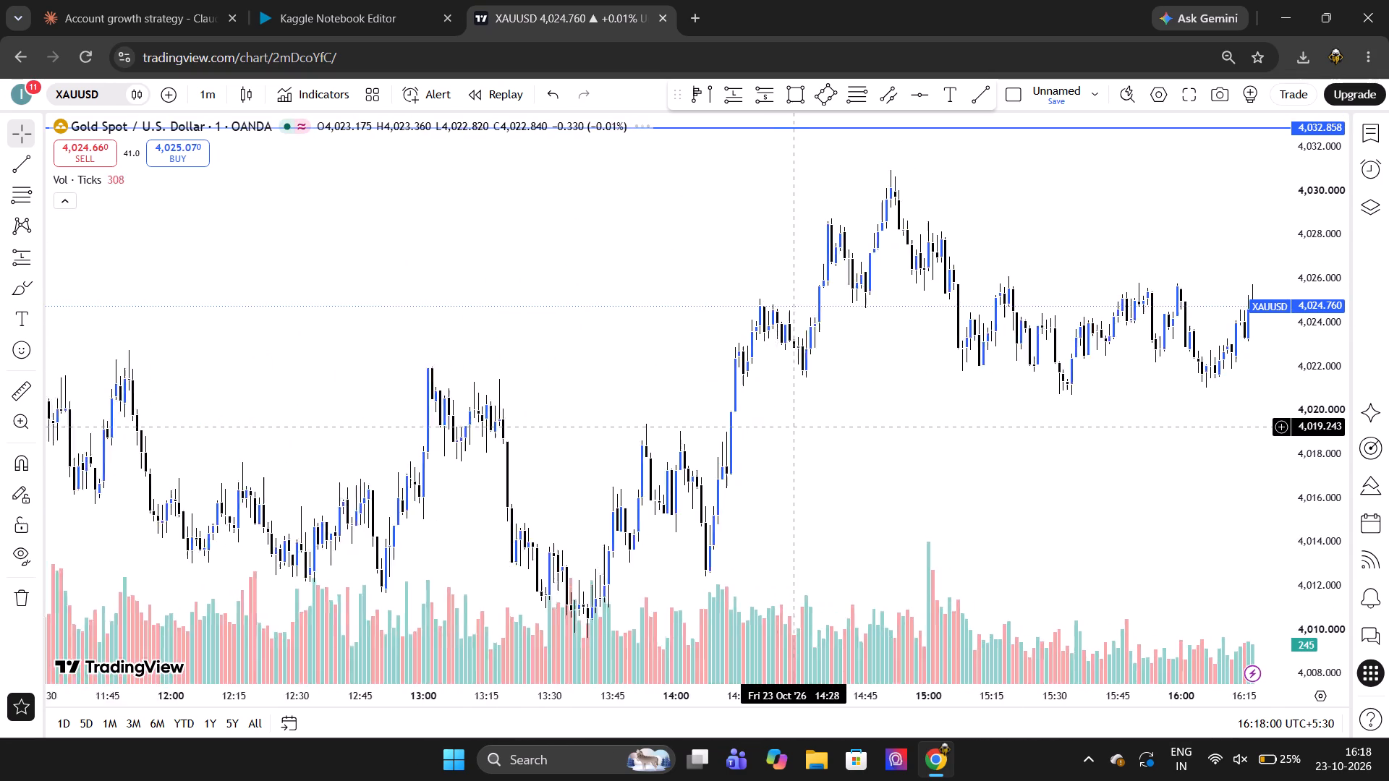
pyautogui.scroll(2, 794, 427)
# Switch to the 15-minute interval and examine the latest candles against the two horizontal lines.
pyautogui.write('15')
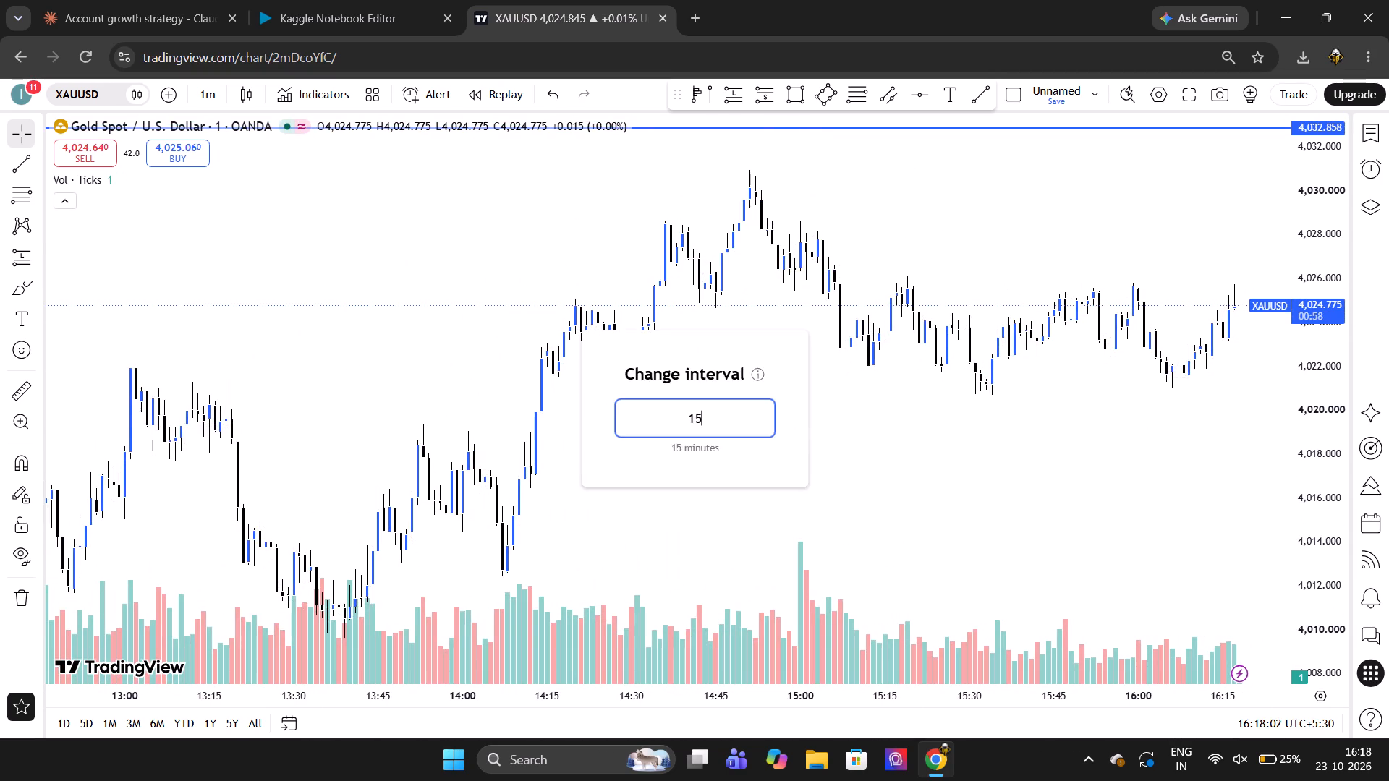
pyautogui.press('Return')
pyautogui.hscroll(-1, 885, 301)
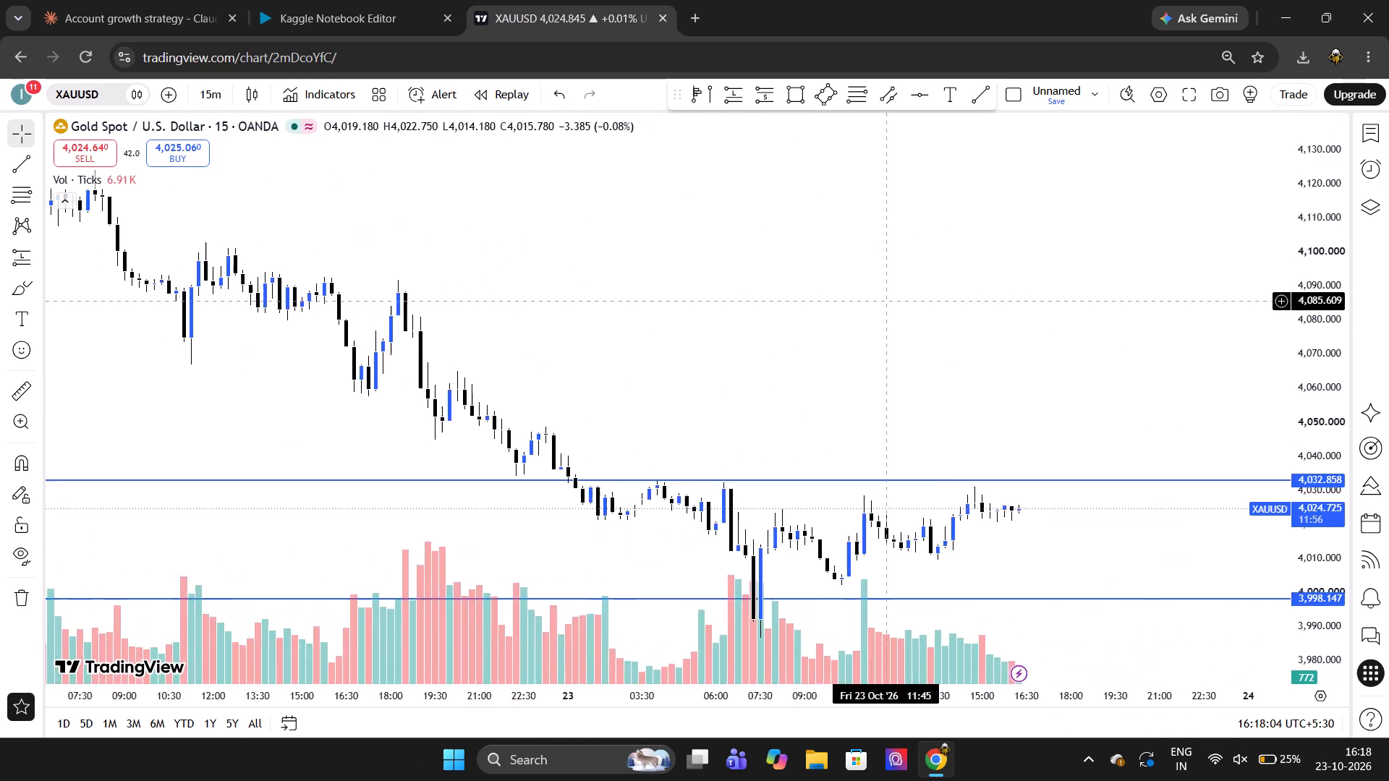
pyautogui.scroll(2, 885, 301)
pyautogui.hscroll(1, 885, 301)
pyautogui.scroll(2, 885, 301)
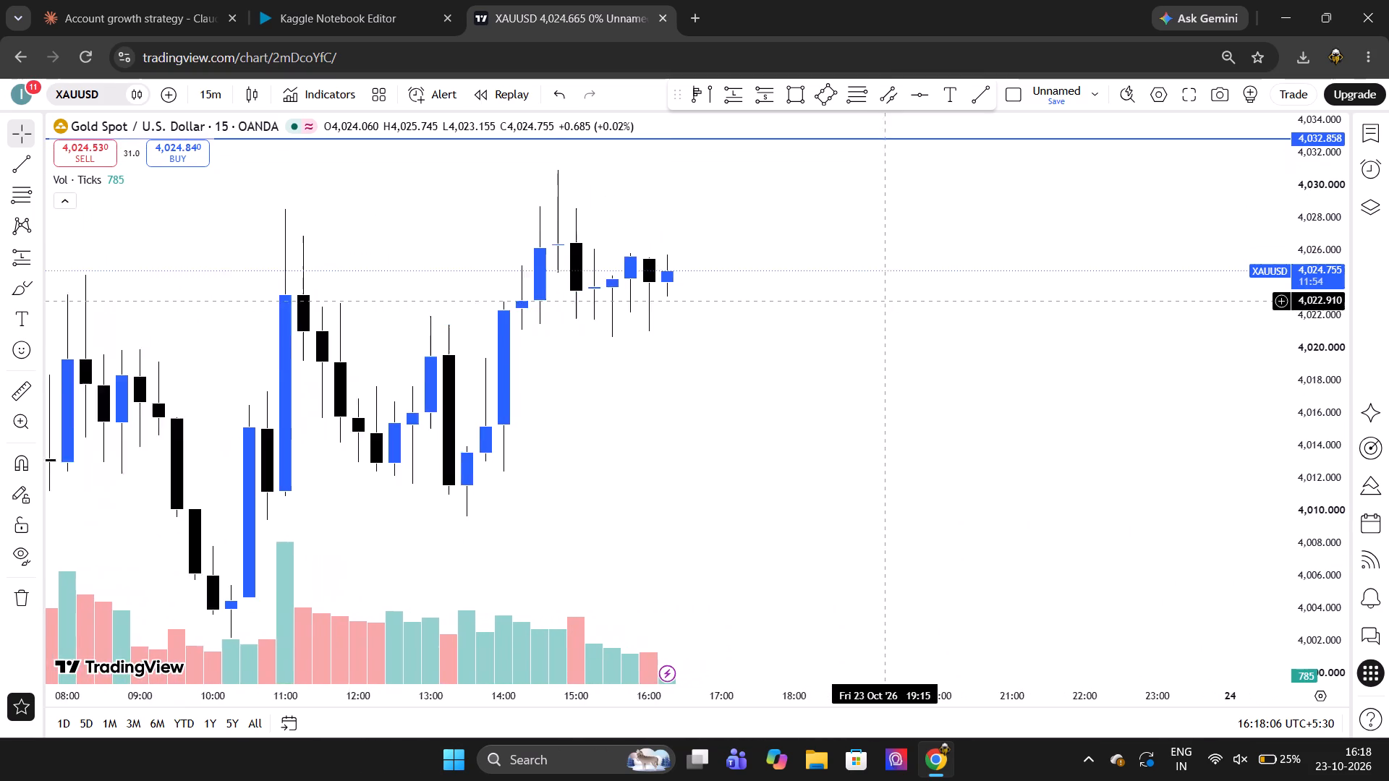
pyautogui.scroll(1, 885, 301)
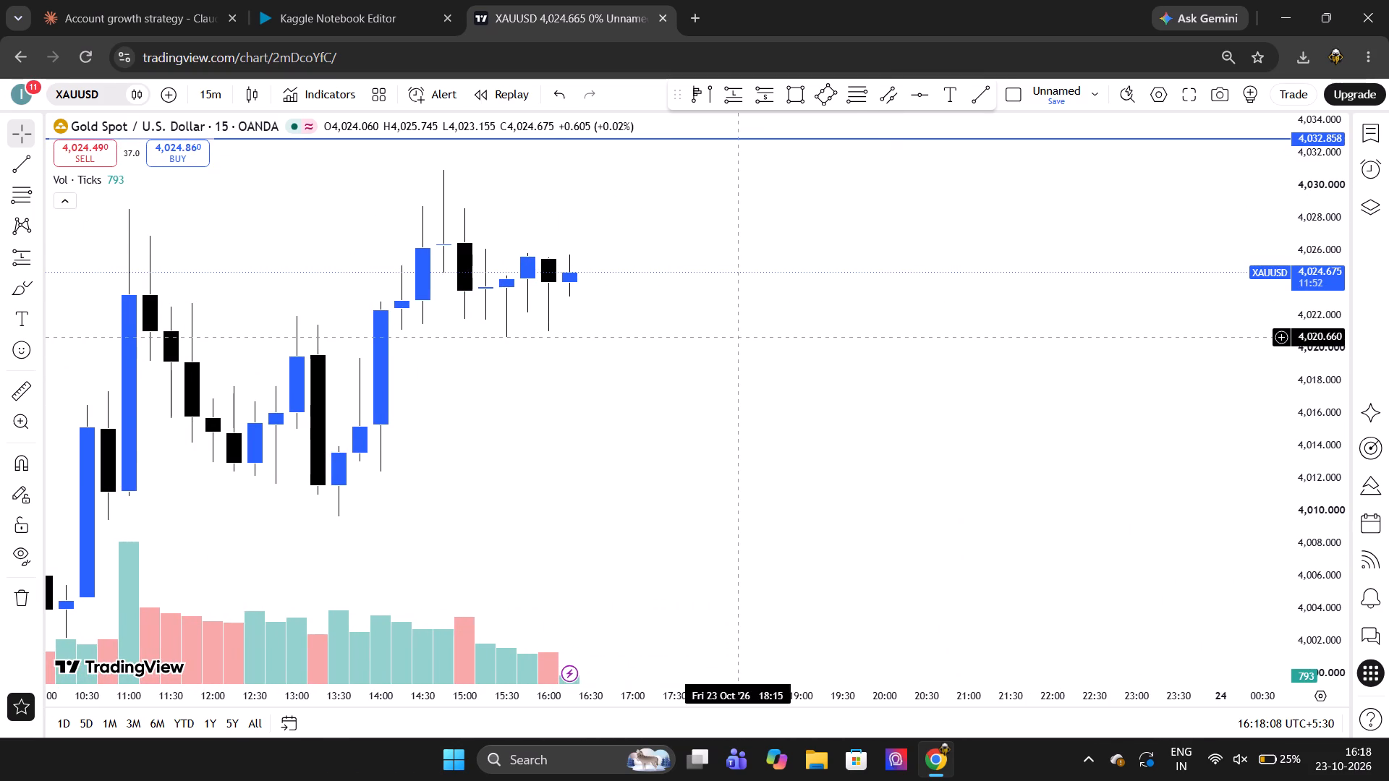
pyautogui.scroll(-4, 732, 341)
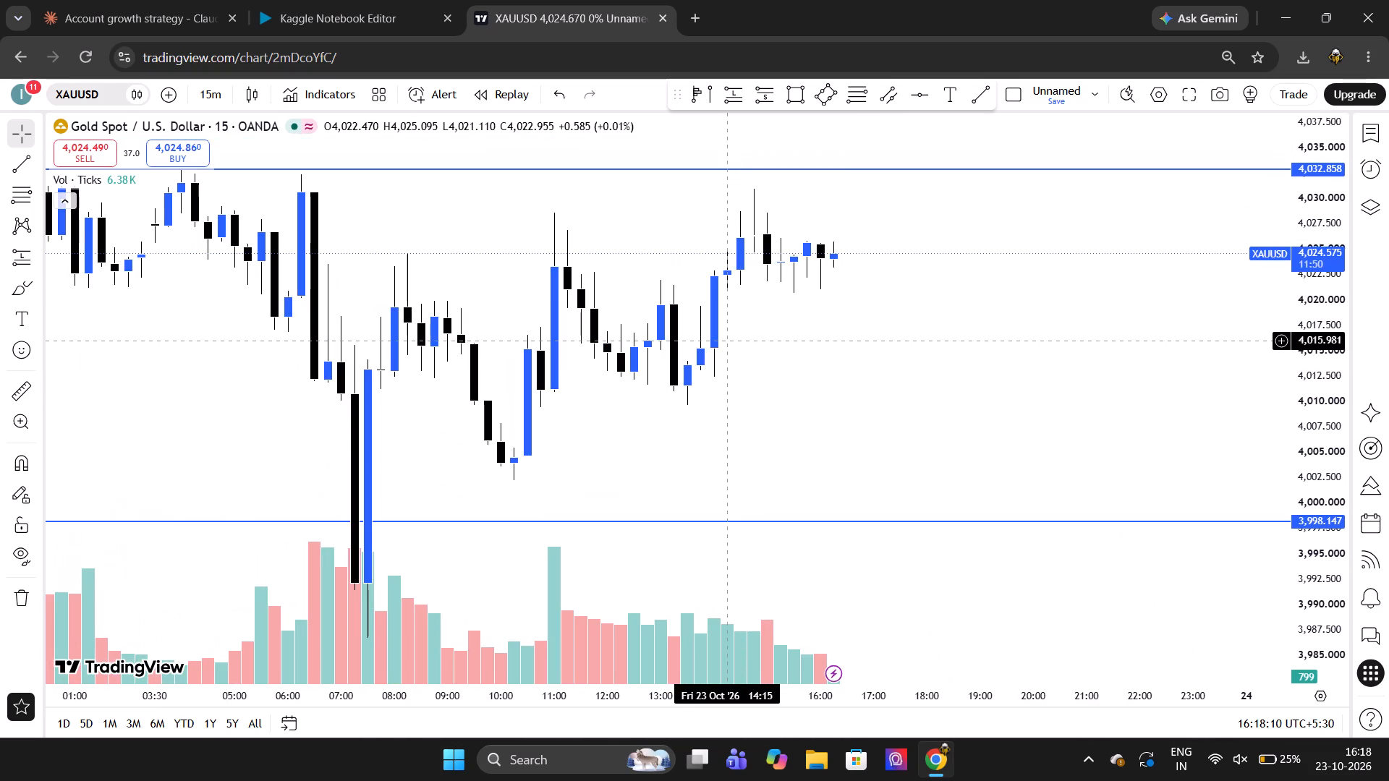
# Switch to the 1-hour interval and examine the 23 October candles between the two horizontal lines.
pyautogui.write('1h')
pyautogui.press('Return')
pyautogui.scroll(2, 732, 341)
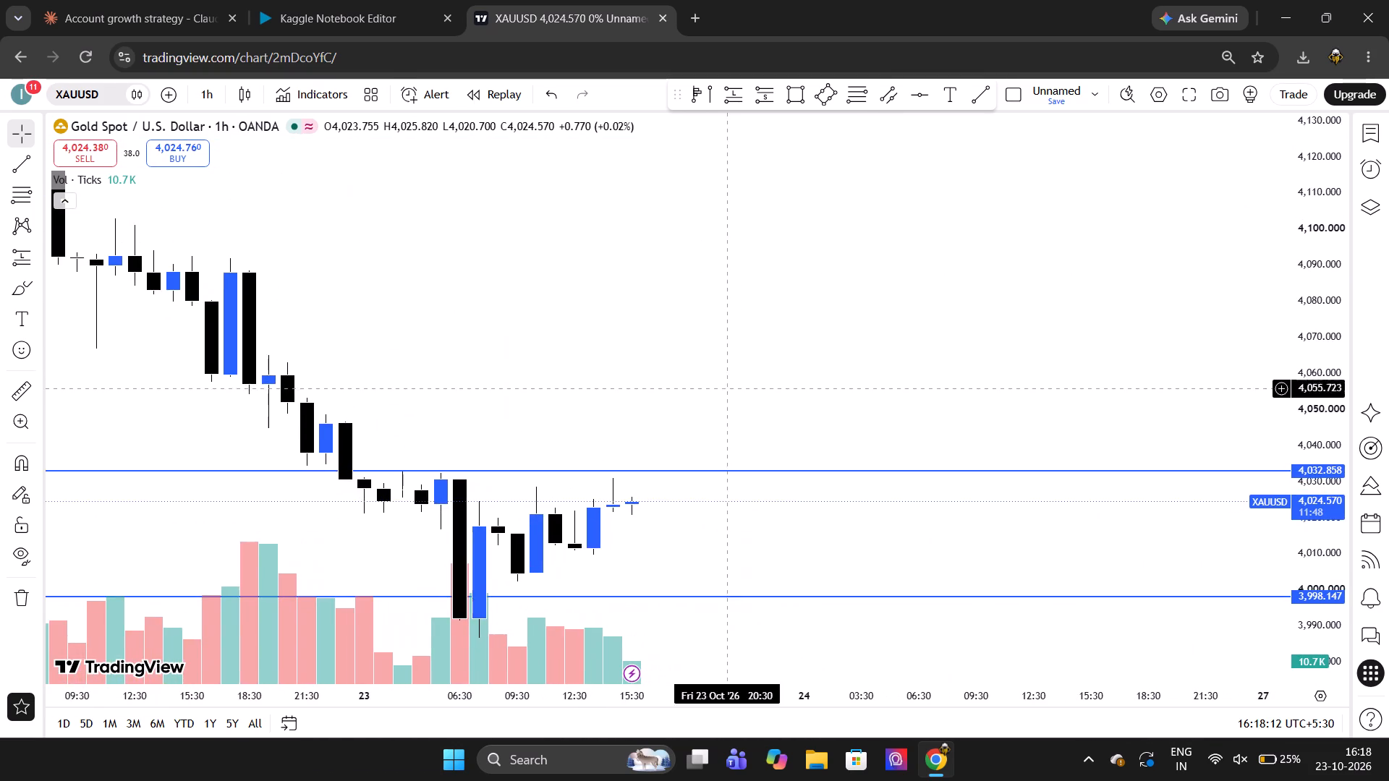
pyautogui.scroll(4, 721, 430)
pyautogui.scroll(-1, 547, 438)
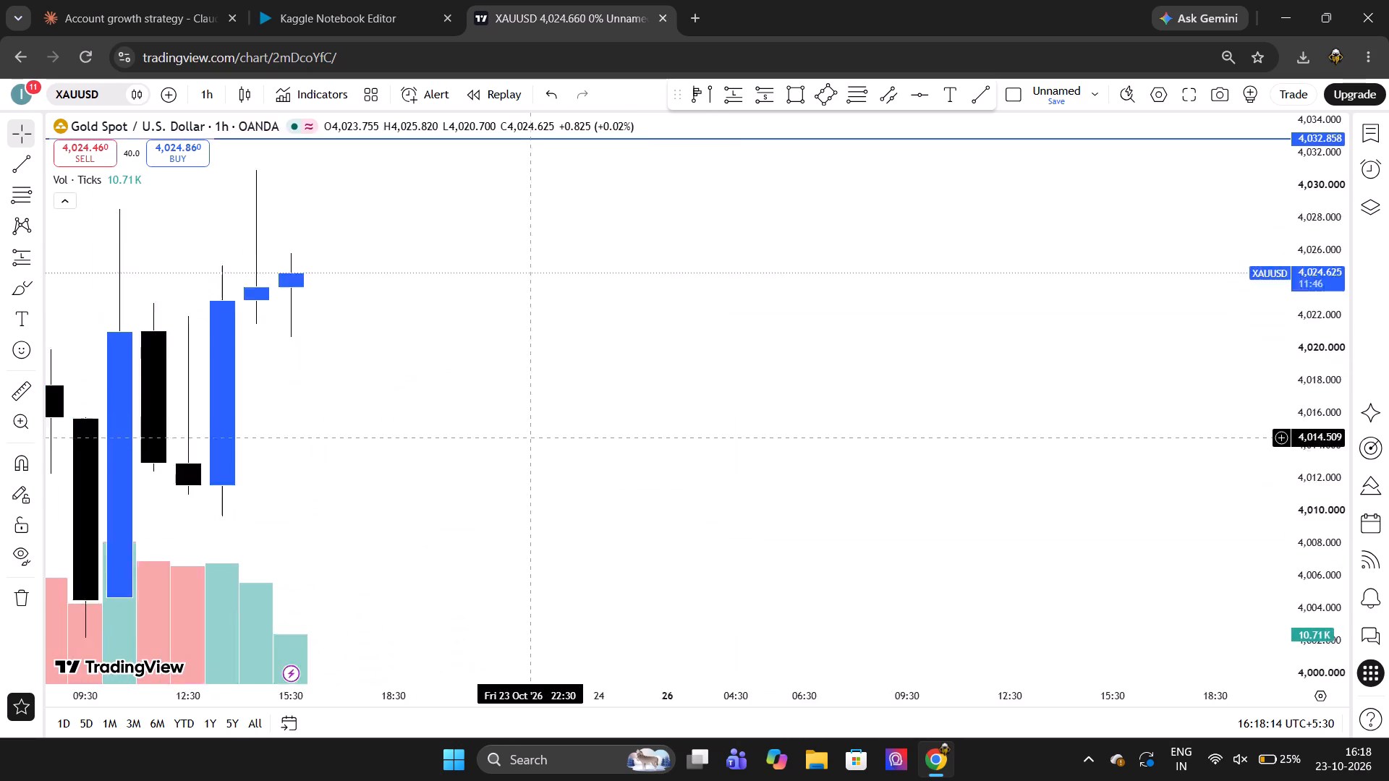
pyautogui.scroll(-3, 547, 438)
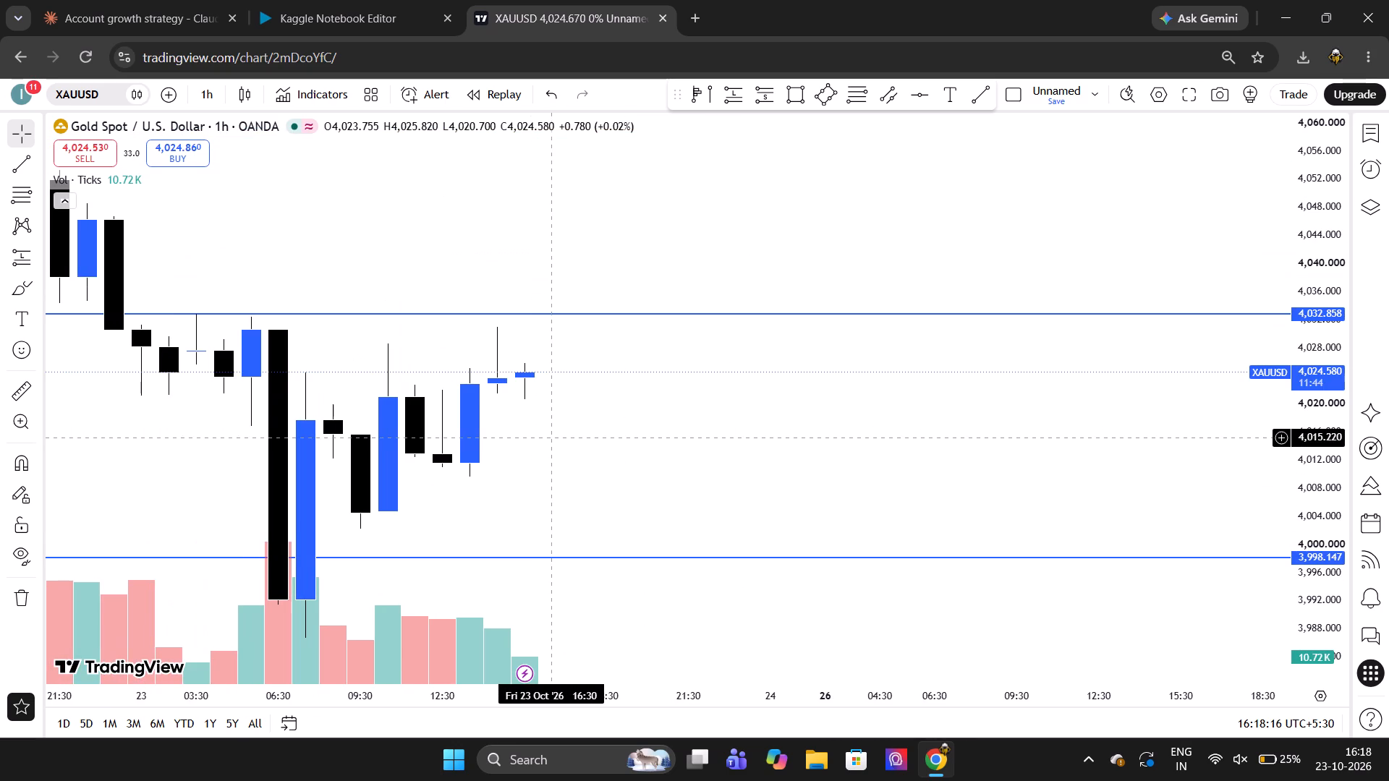
# Switch to the 30-minute interval and examine the afternoon candles below the upper horizontal line.
pyautogui.write('30')
pyautogui.press('Return')
pyautogui.scroll(1, 538, 376)
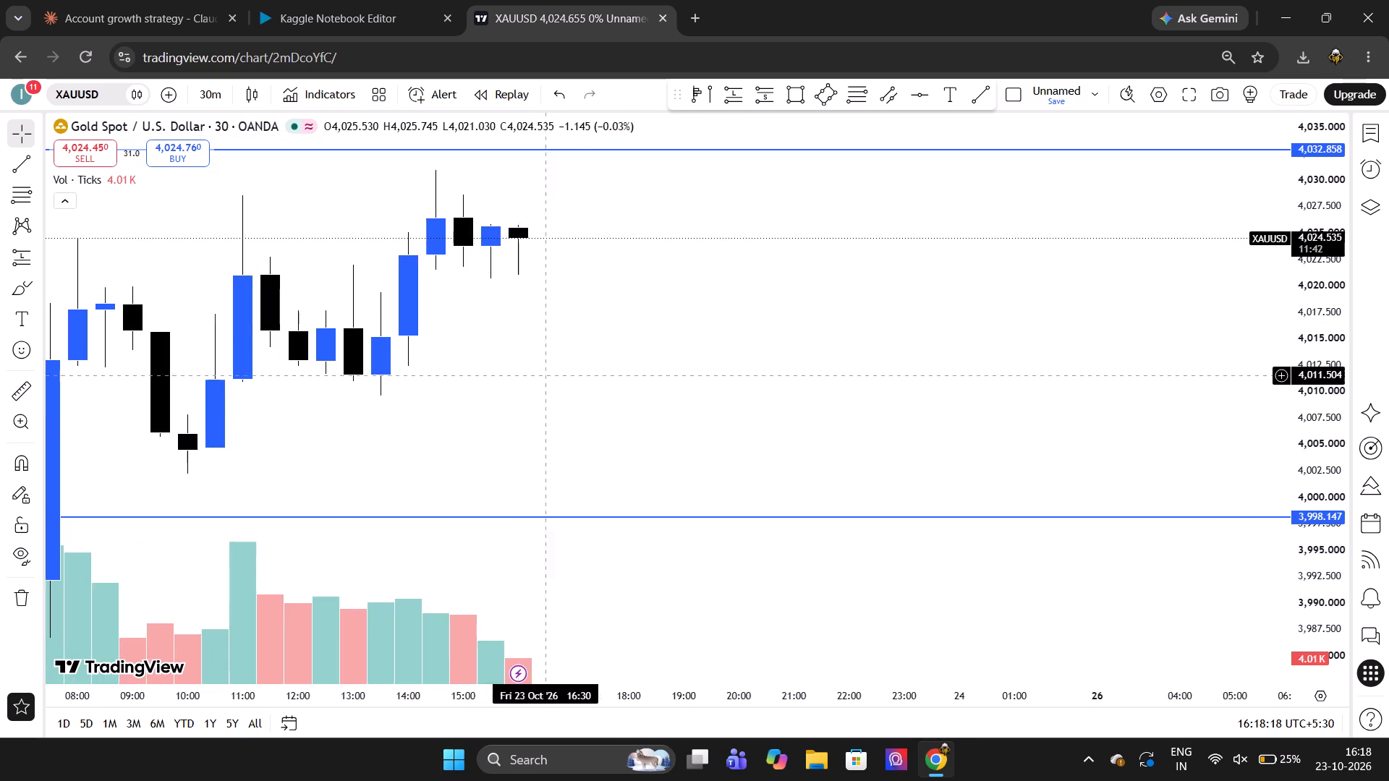
pyautogui.scroll(1, 538, 376)
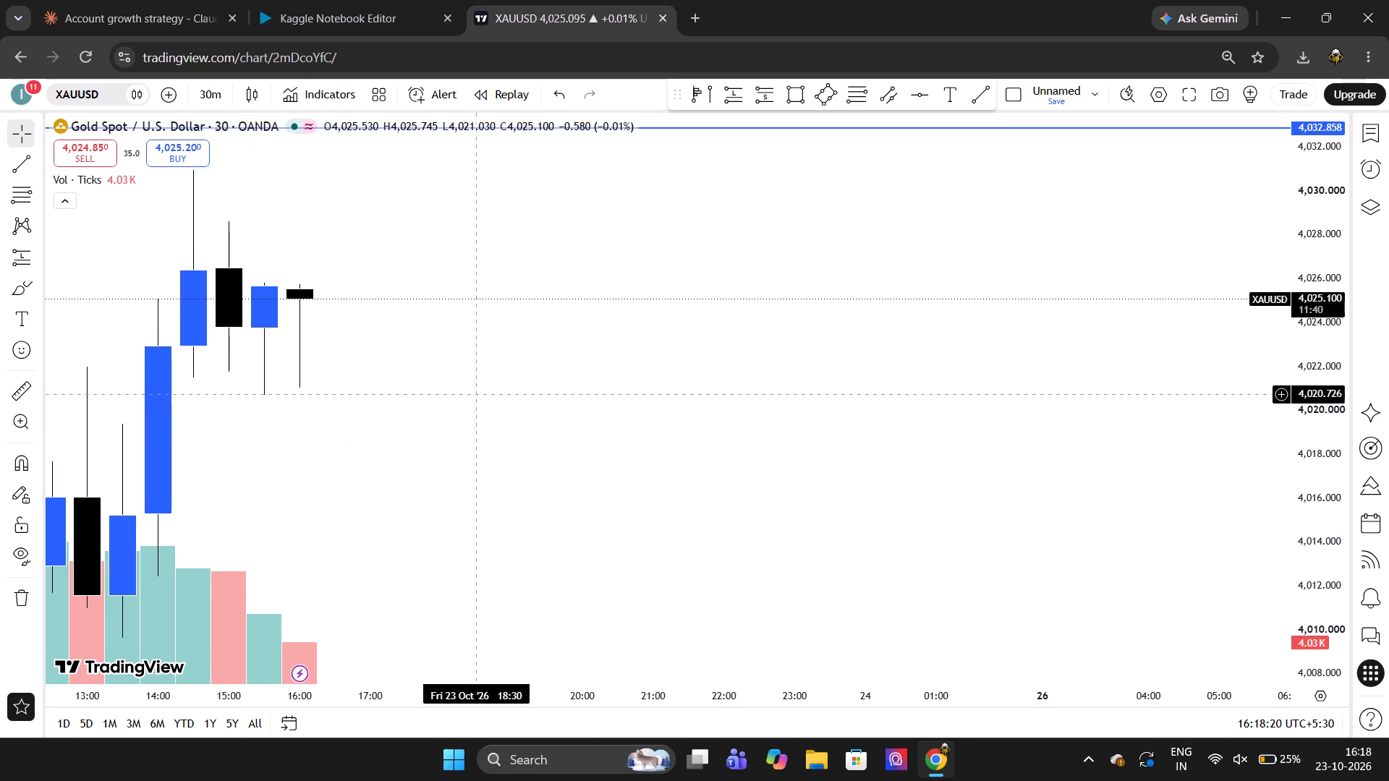
# Set the chart interval back to 1 minute, showing the price action from about 13:00 to the latest candle.
pyautogui.press('1')
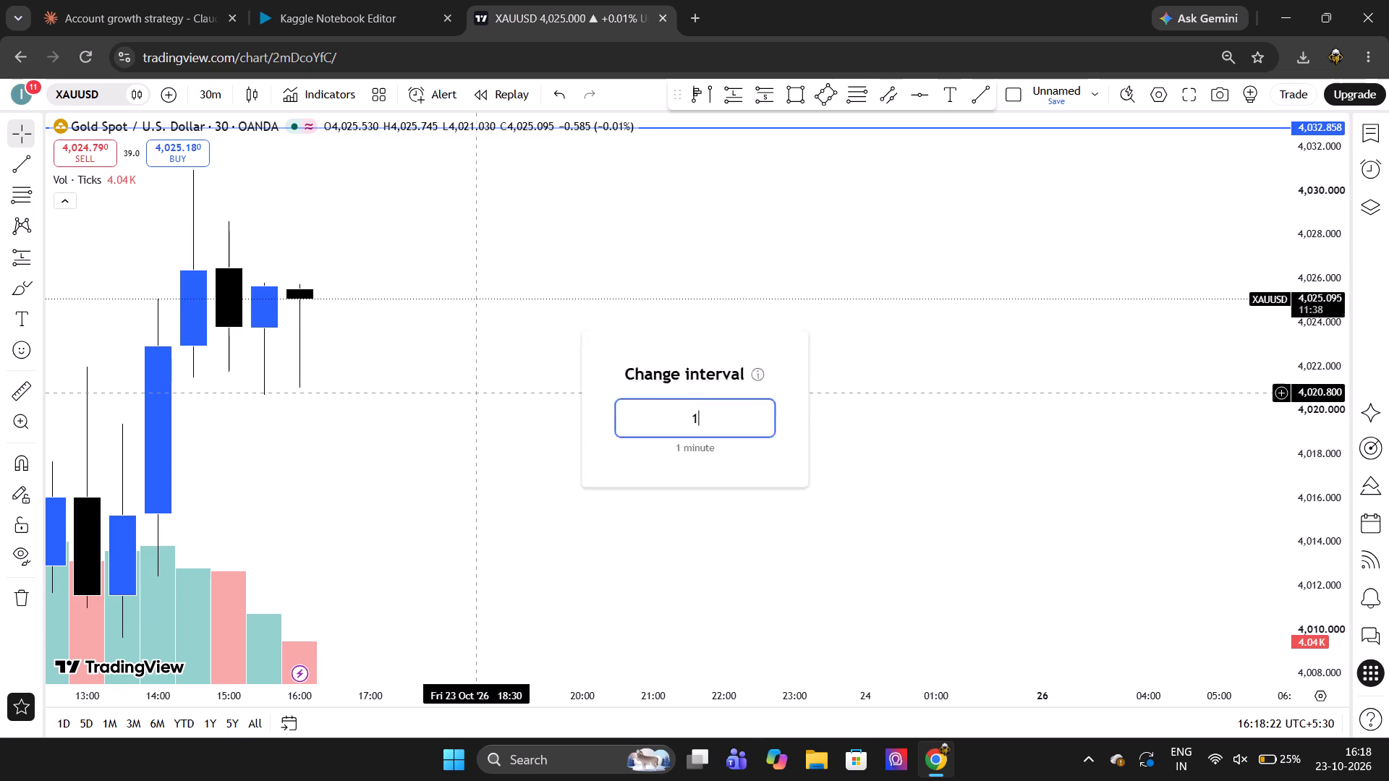
pyautogui.press('Return')
pyautogui.scroll(-6, 479, 393)
pyautogui.scroll(-2, 543, 358)
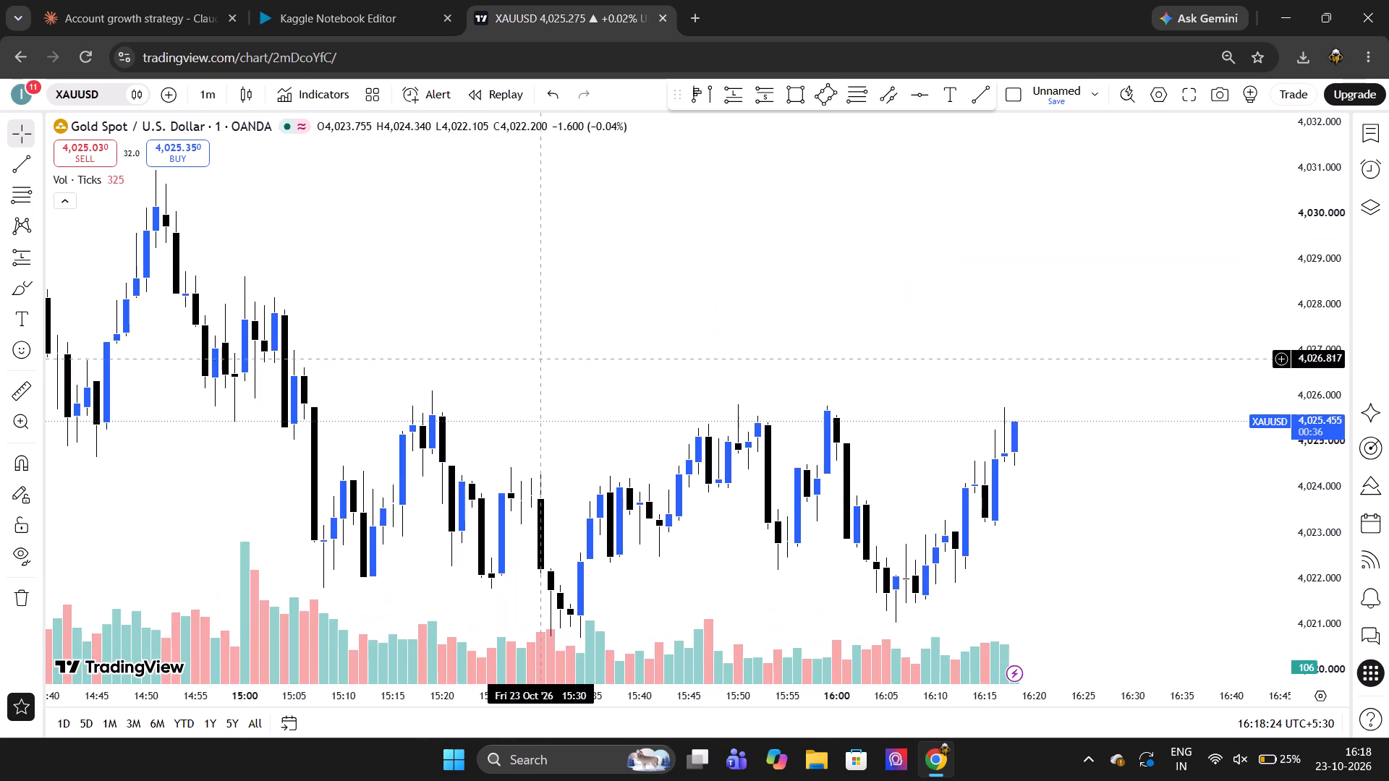
pyautogui.hscroll(-1, 543, 358)
pyautogui.scroll(-3, 543, 358)
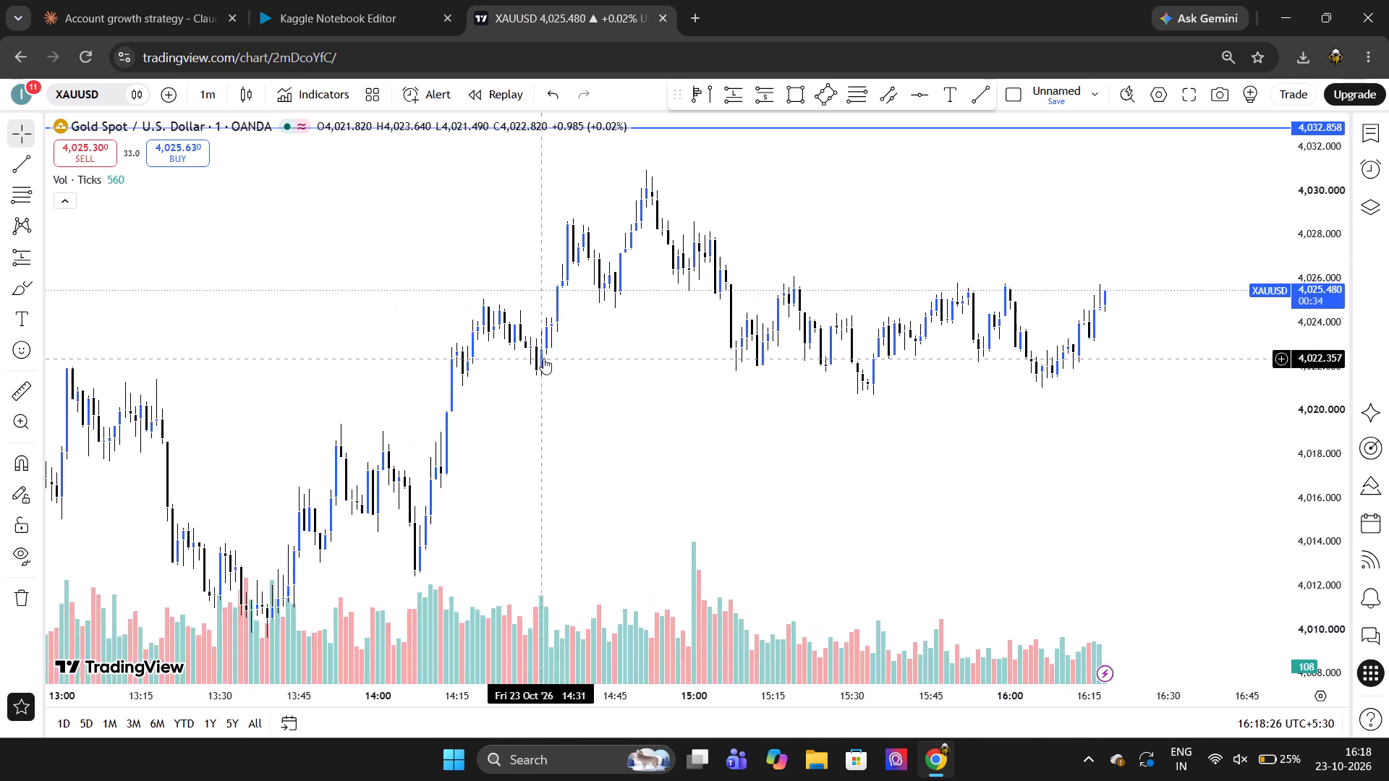
pyautogui.scroll(-2, 543, 358)
pyautogui.hscroll(-2, 543, 358)
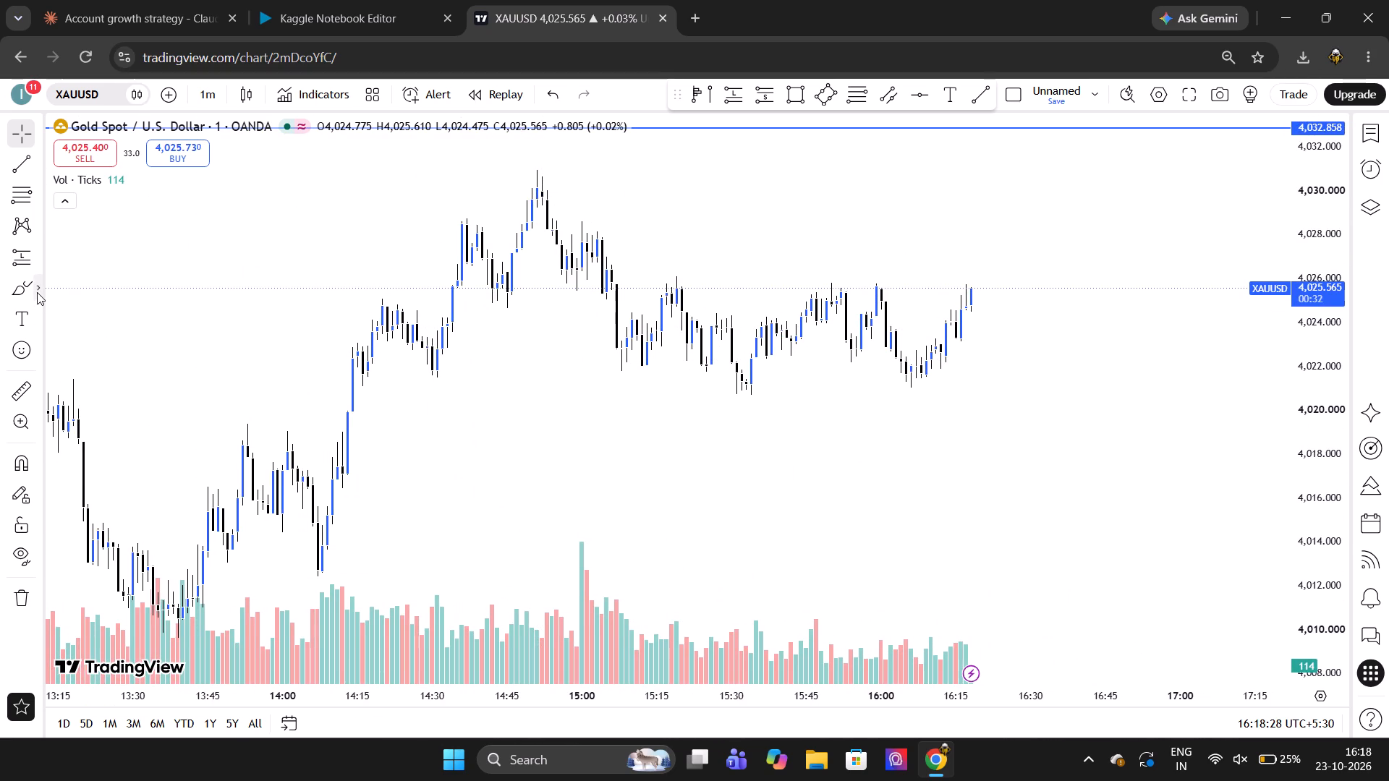
# Draw a support rectangle from about 14:15 to 16:28, spanning roughly 4,021.5 to 4,022, along the repeated lows.
pyautogui.click(37, 292)
pyautogui.click(97, 428)
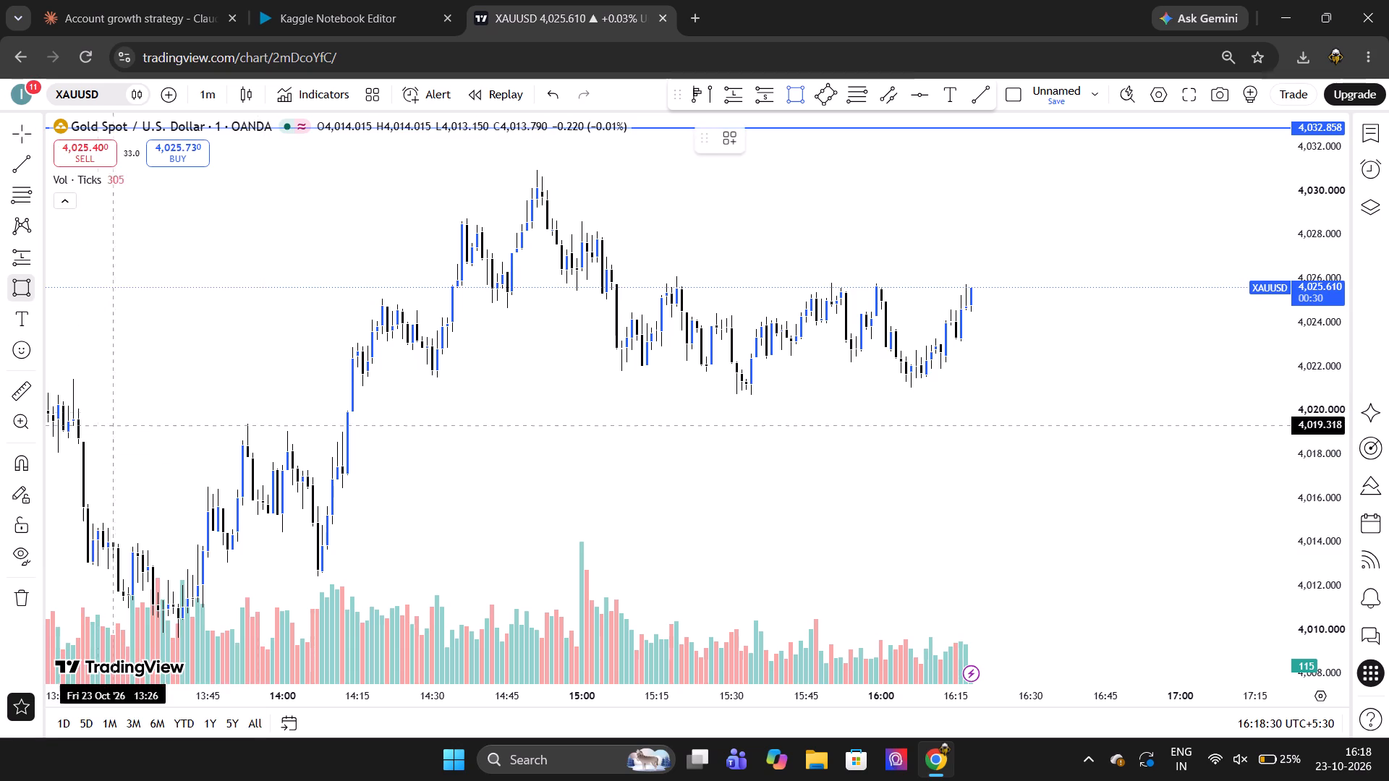
pyautogui.moveTo(365, 367); pyautogui.dragTo(717, 367)
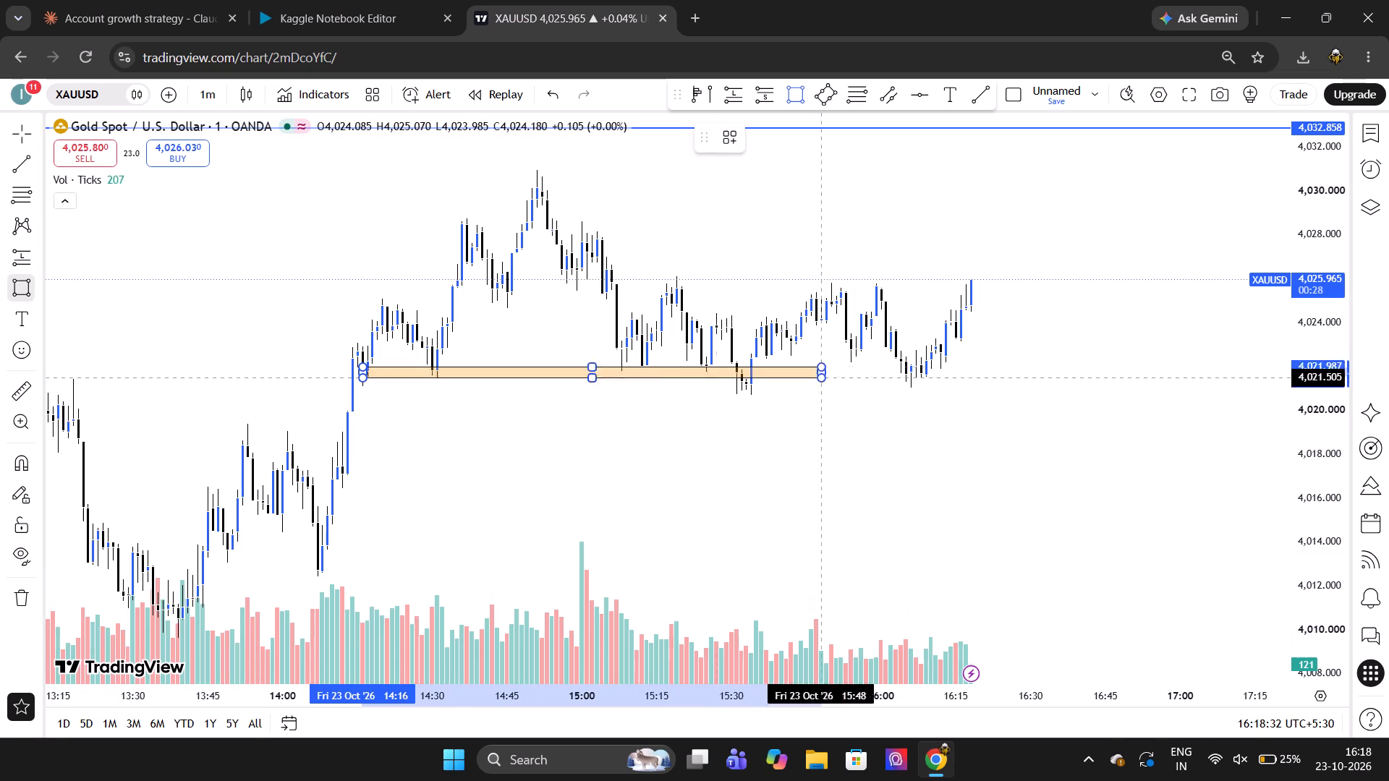
pyautogui.click(1023, 378)
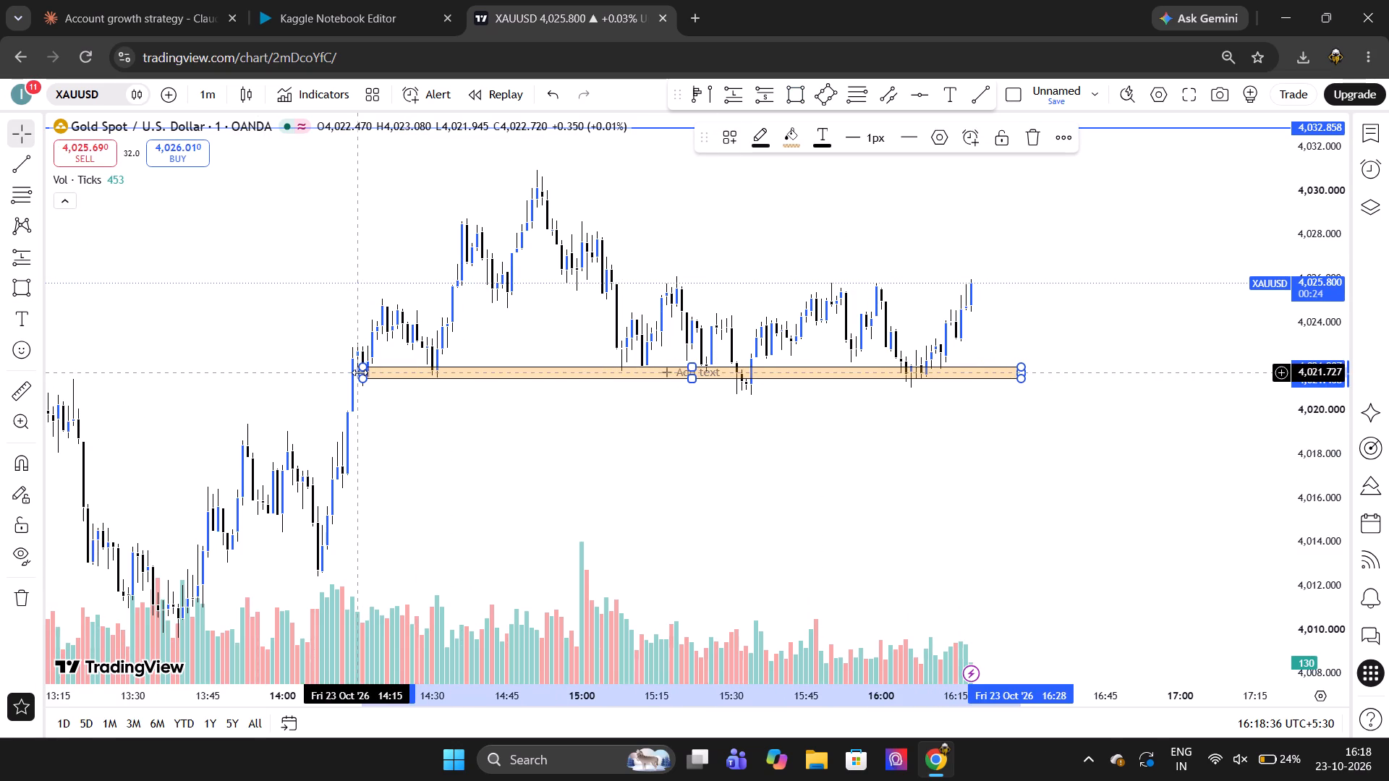
pyautogui.click(360, 372)
pyautogui.click(520, 440)
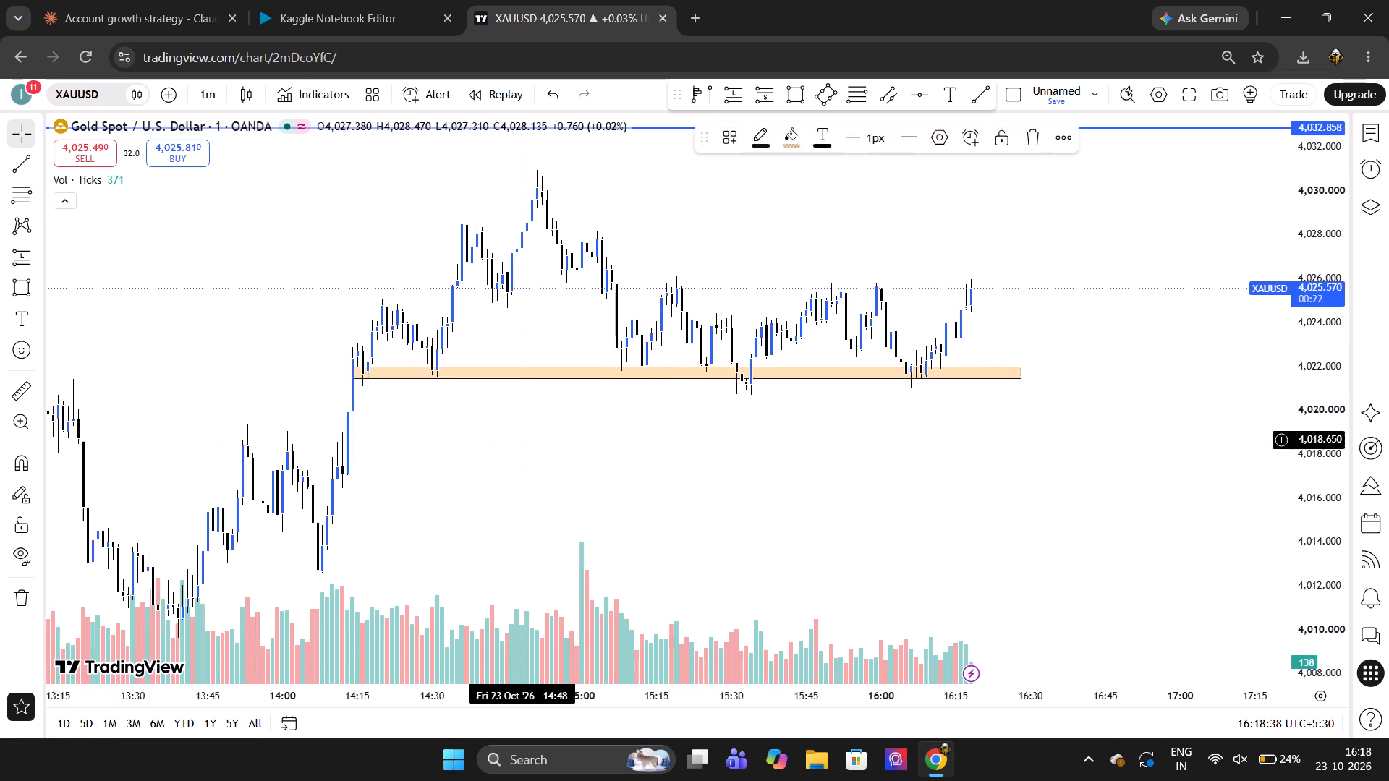
# Draw a thin rotated rectangle along the rising highs, from 14:19 near 4,024.7 to 16:42 near 4,026.2.
pyautogui.hscroll(-1, 520, 440)
pyautogui.scroll(1, 520, 440)
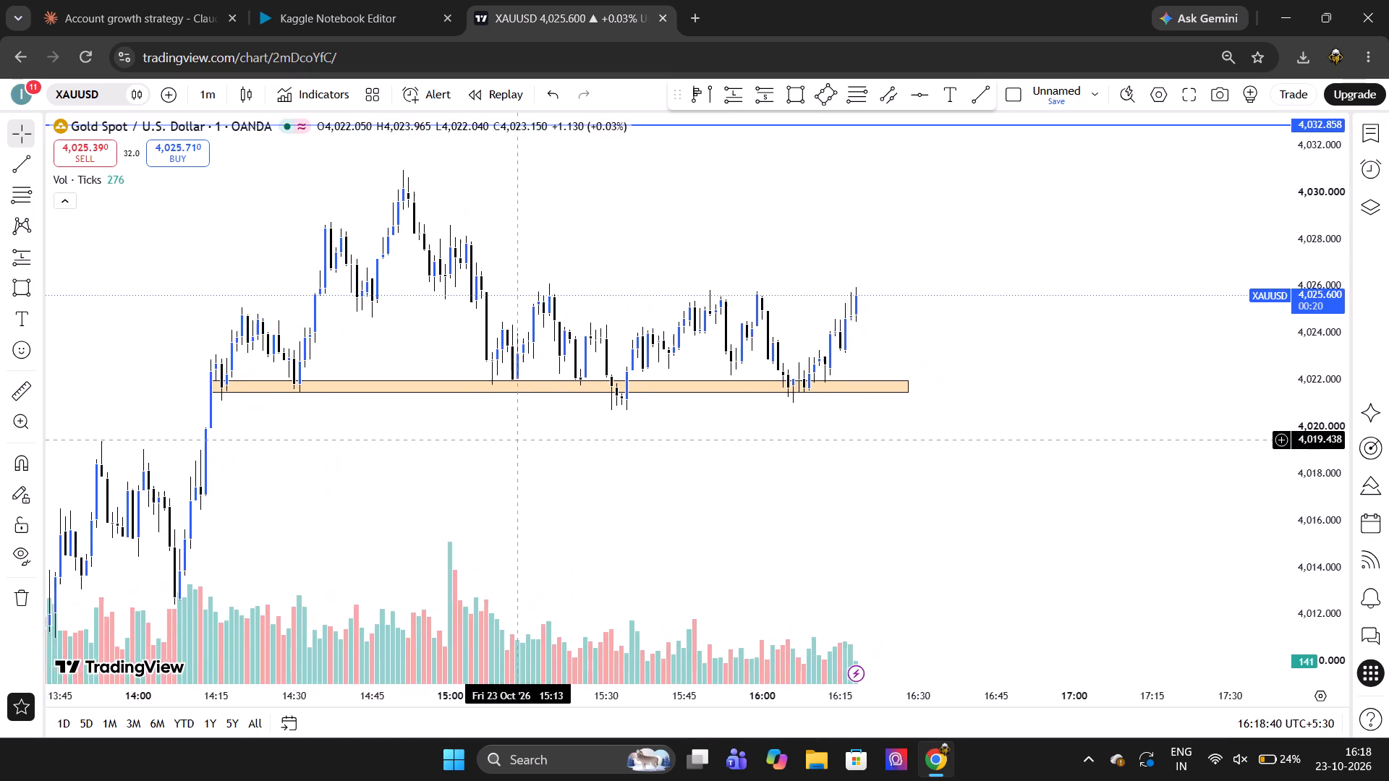
pyautogui.scroll(1, 520, 440)
pyautogui.click(30, 286)
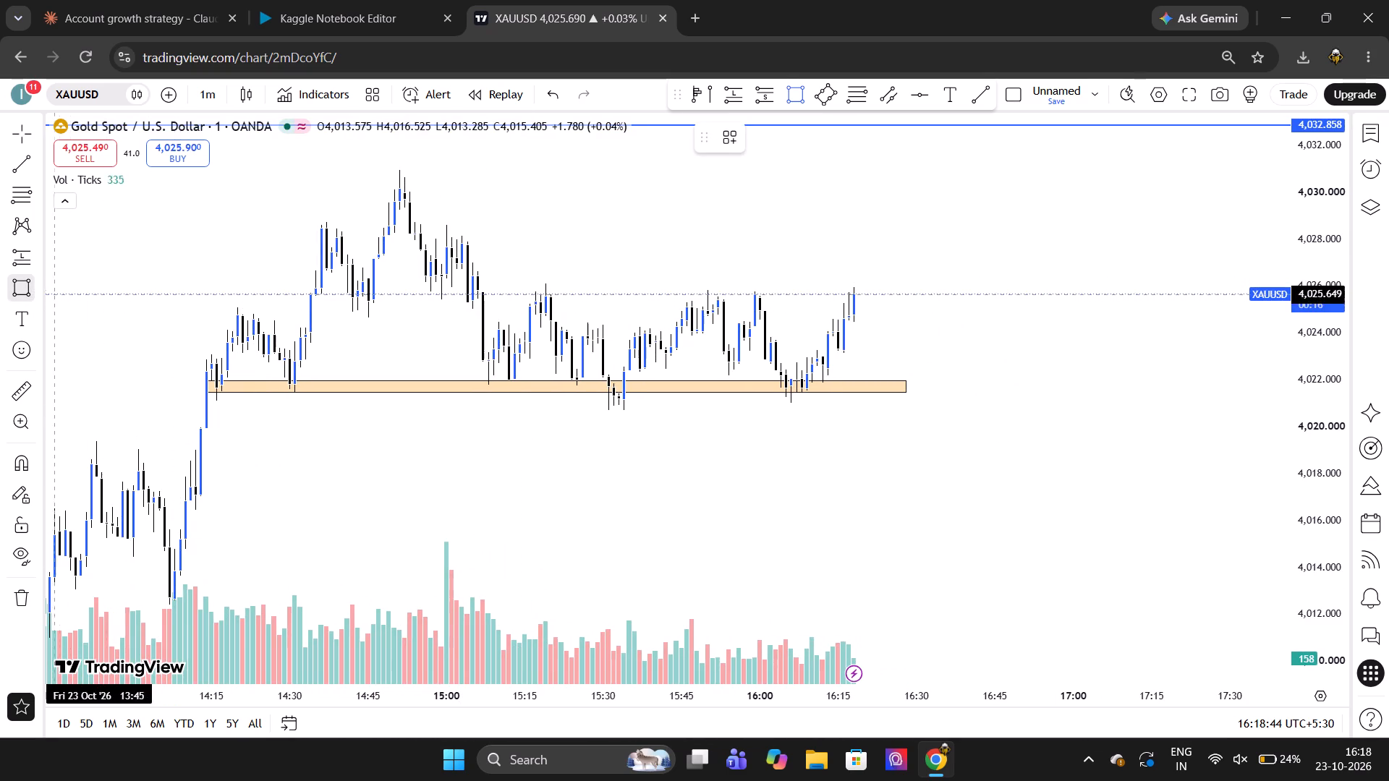
pyautogui.click(44, 295)
pyautogui.click(40, 291)
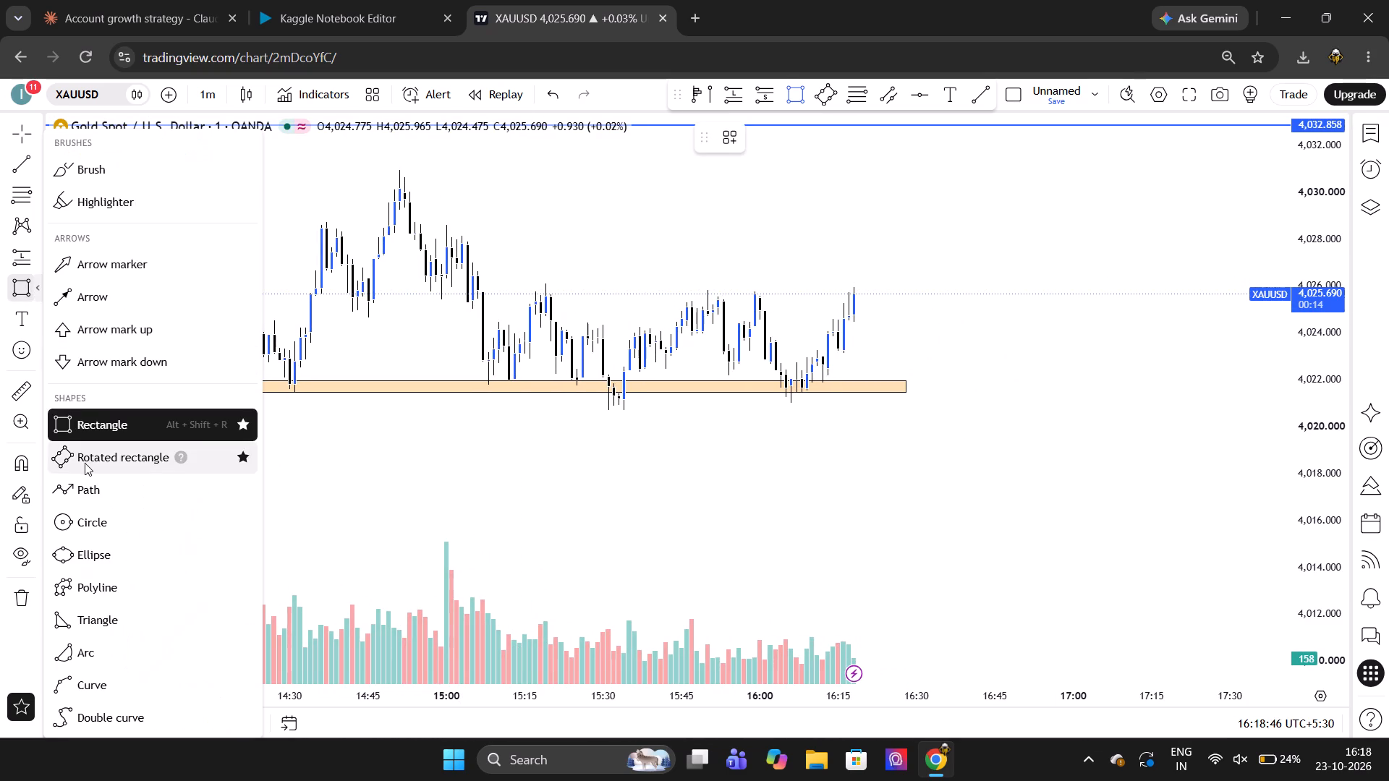
pyautogui.click(85, 463)
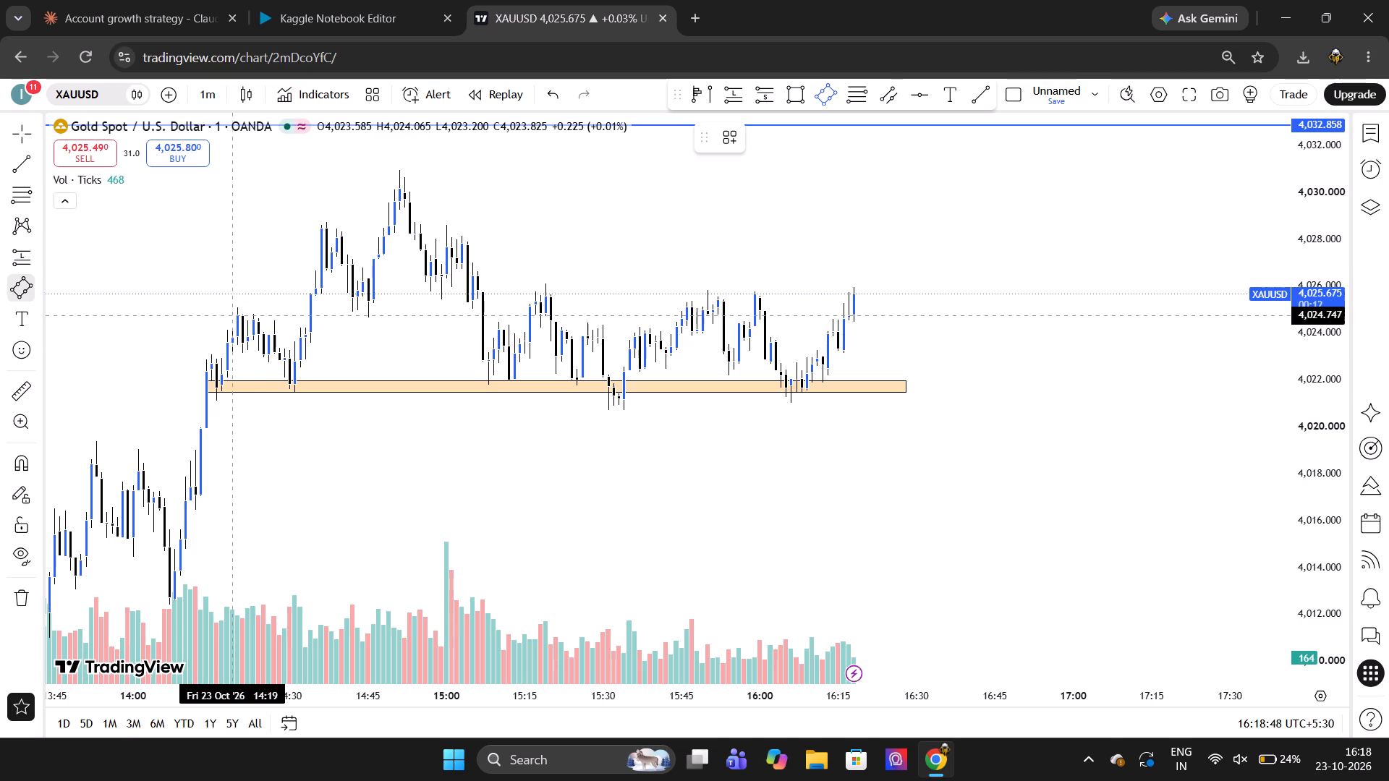
pyautogui.moveTo(234, 316); pyautogui.dragTo(625, 307)
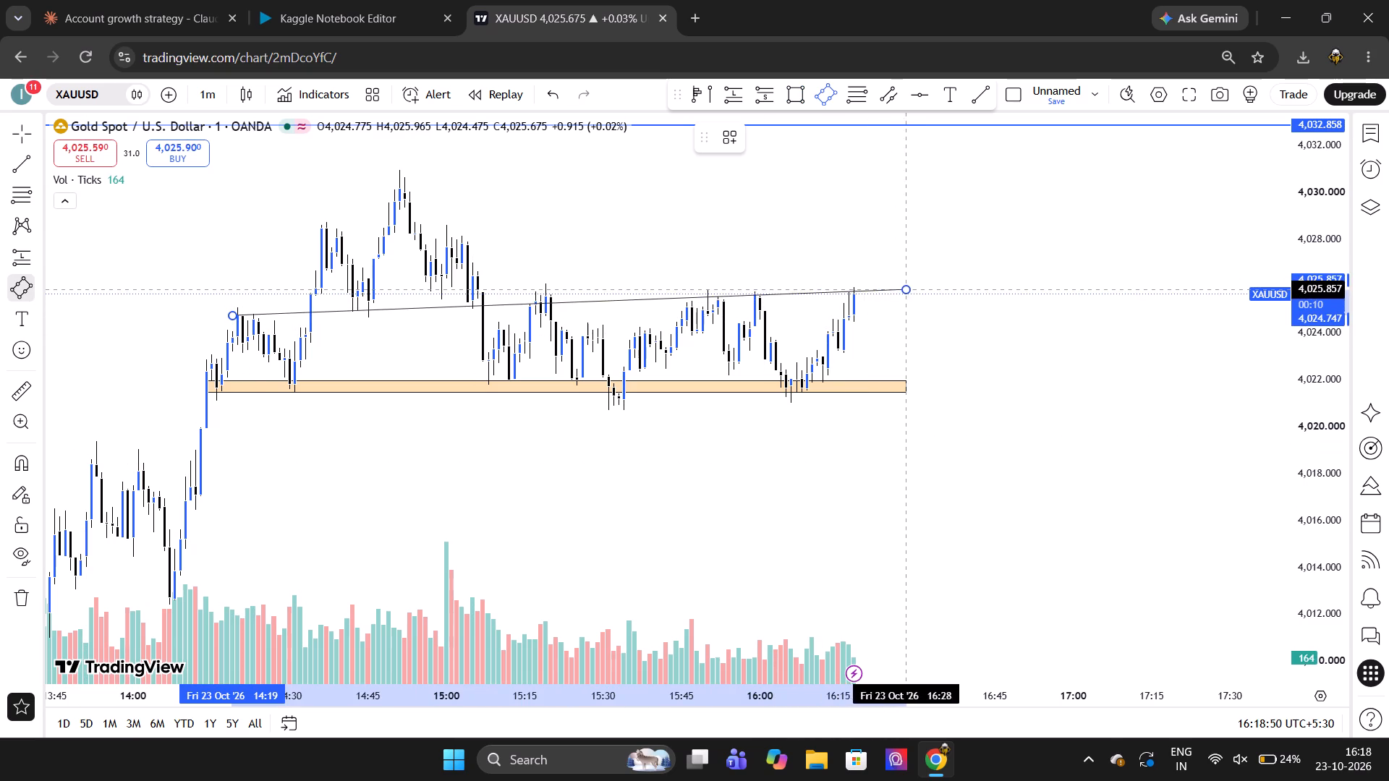
pyautogui.moveTo(979, 283); pyautogui.dragTo(964, 281)
pyautogui.click(964, 281)
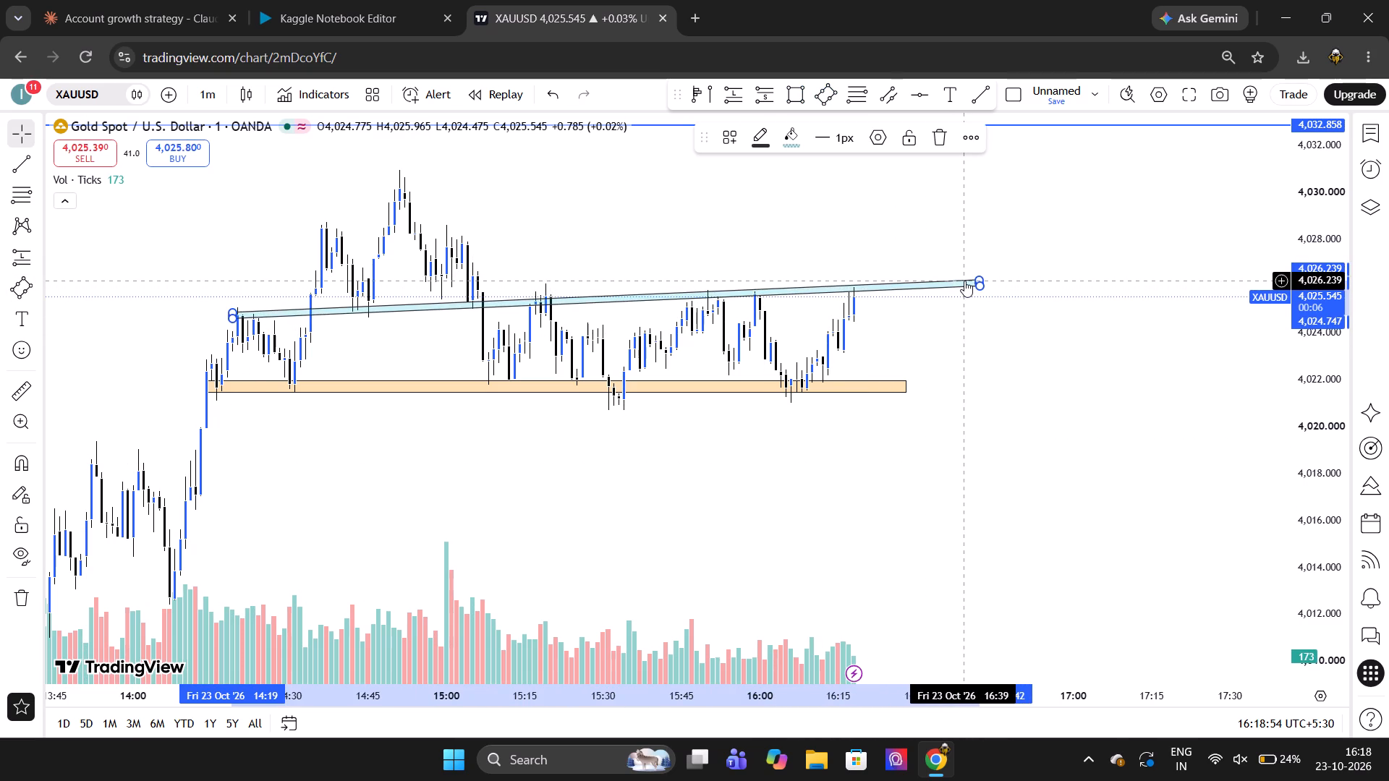
# Shorten the rotated rectangle's later end to about 16:32, just past the latest candle.
pyautogui.click(964, 281)
pyautogui.moveTo(978, 285); pyautogui.dragTo(964, 285)
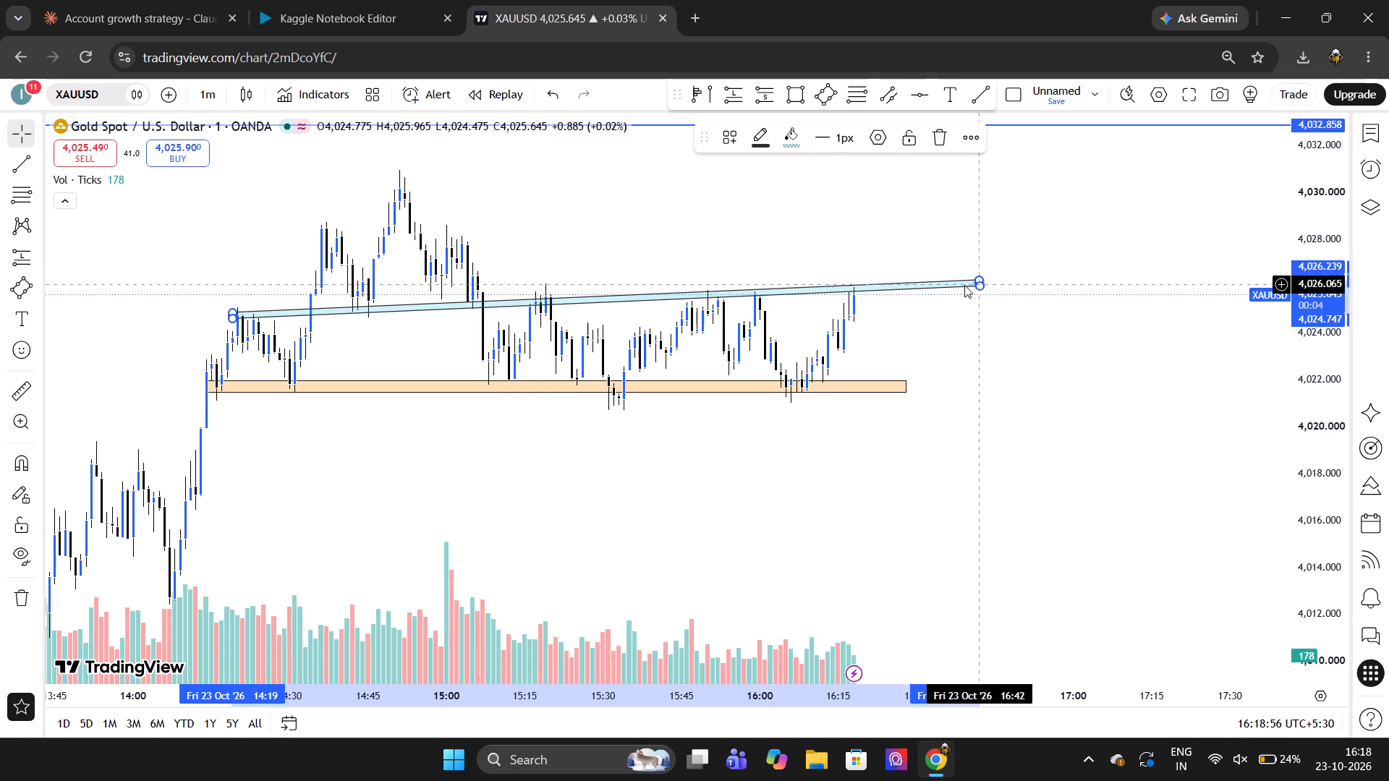
pyautogui.moveTo(964, 285); pyautogui.dragTo(927, 286)
pyautogui.click(966, 346)
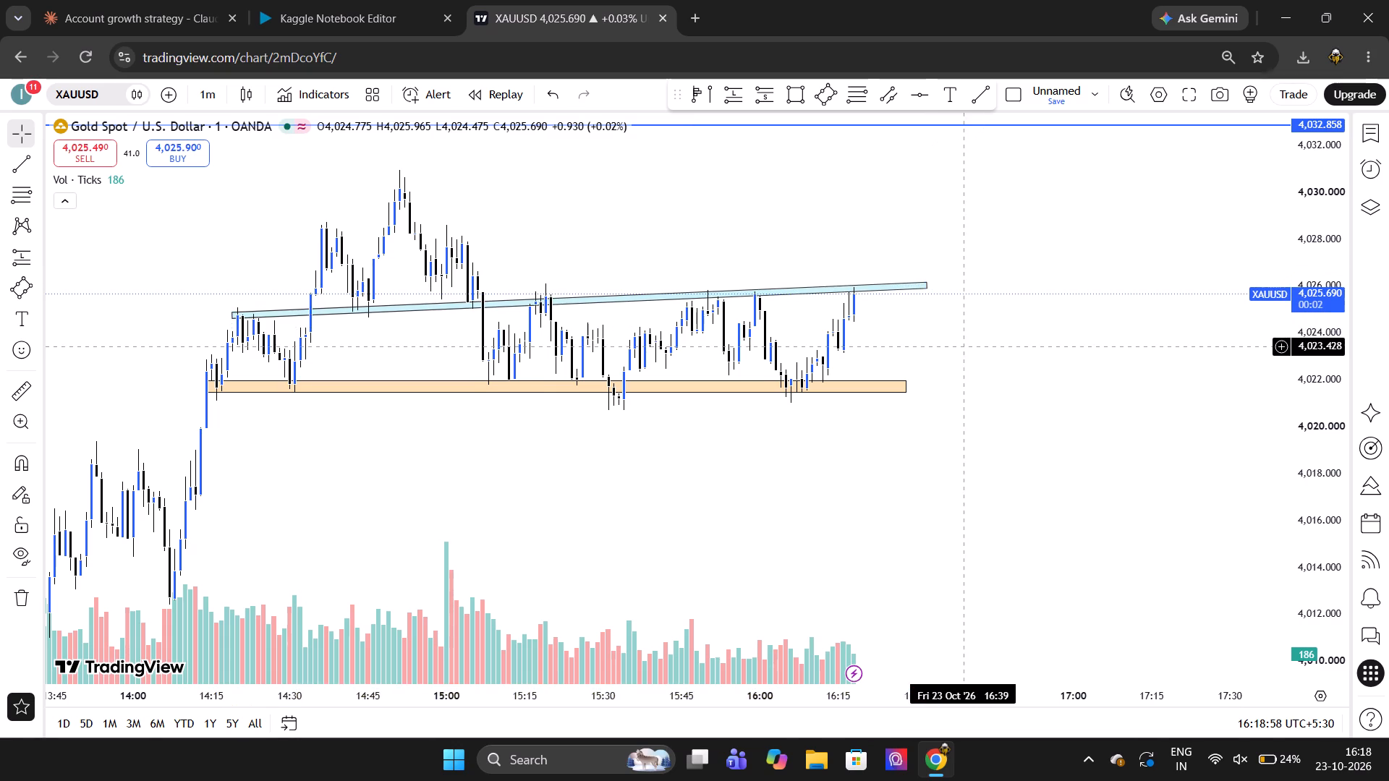
# Draw a horizontal ray at about 4,020.74, starting from the 15:31 candle just below the support rectangle.
pyautogui.scroll(1, 966, 346)
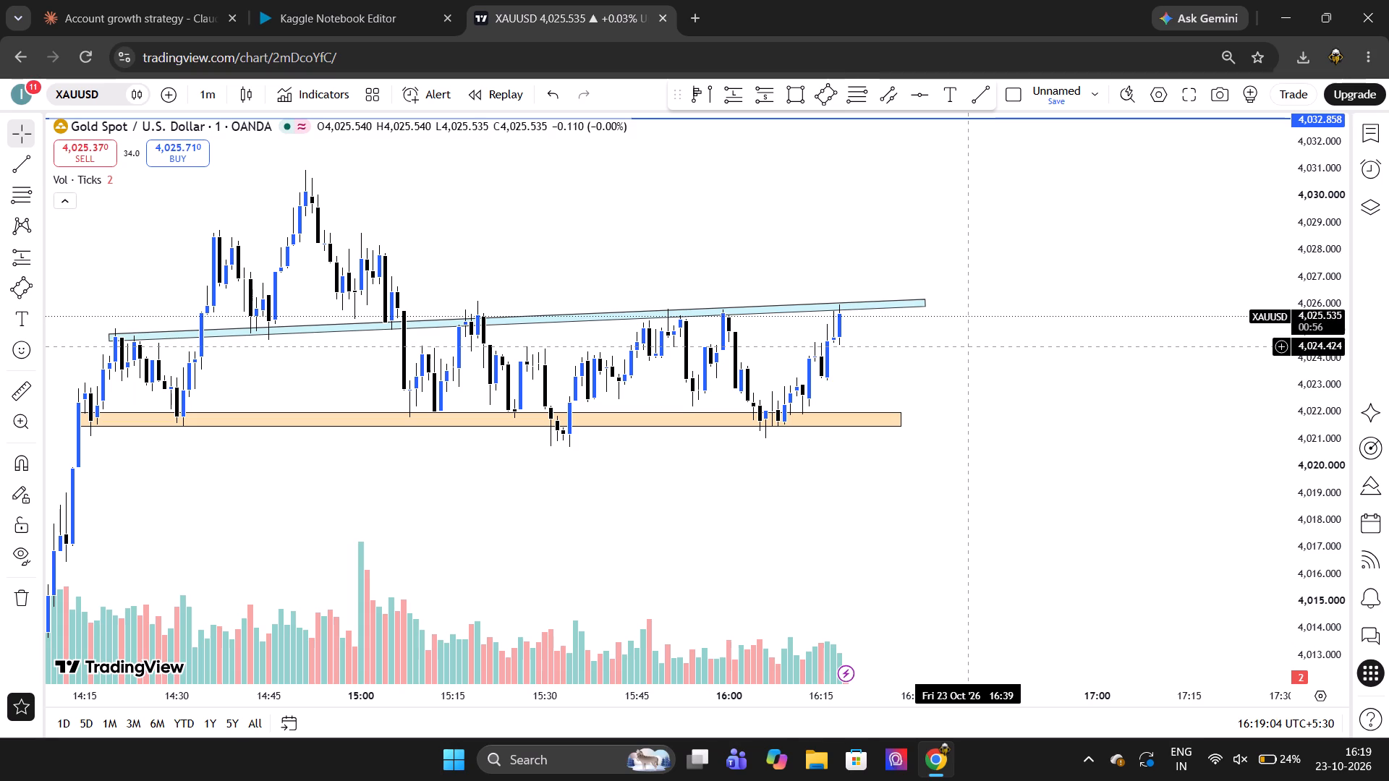
pyautogui.scroll(1, 966, 346)
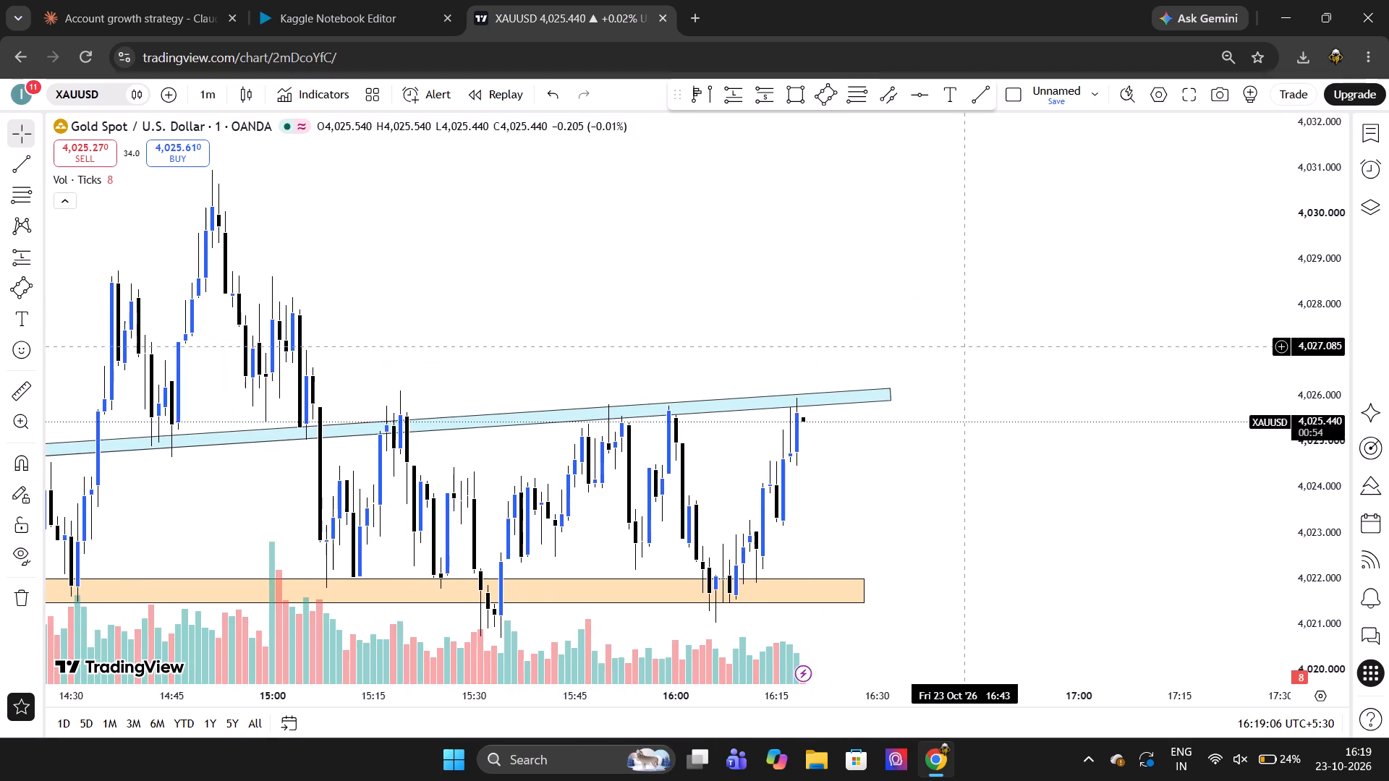
pyautogui.scroll(-1, 966, 346)
pyautogui.scroll(1, 966, 346)
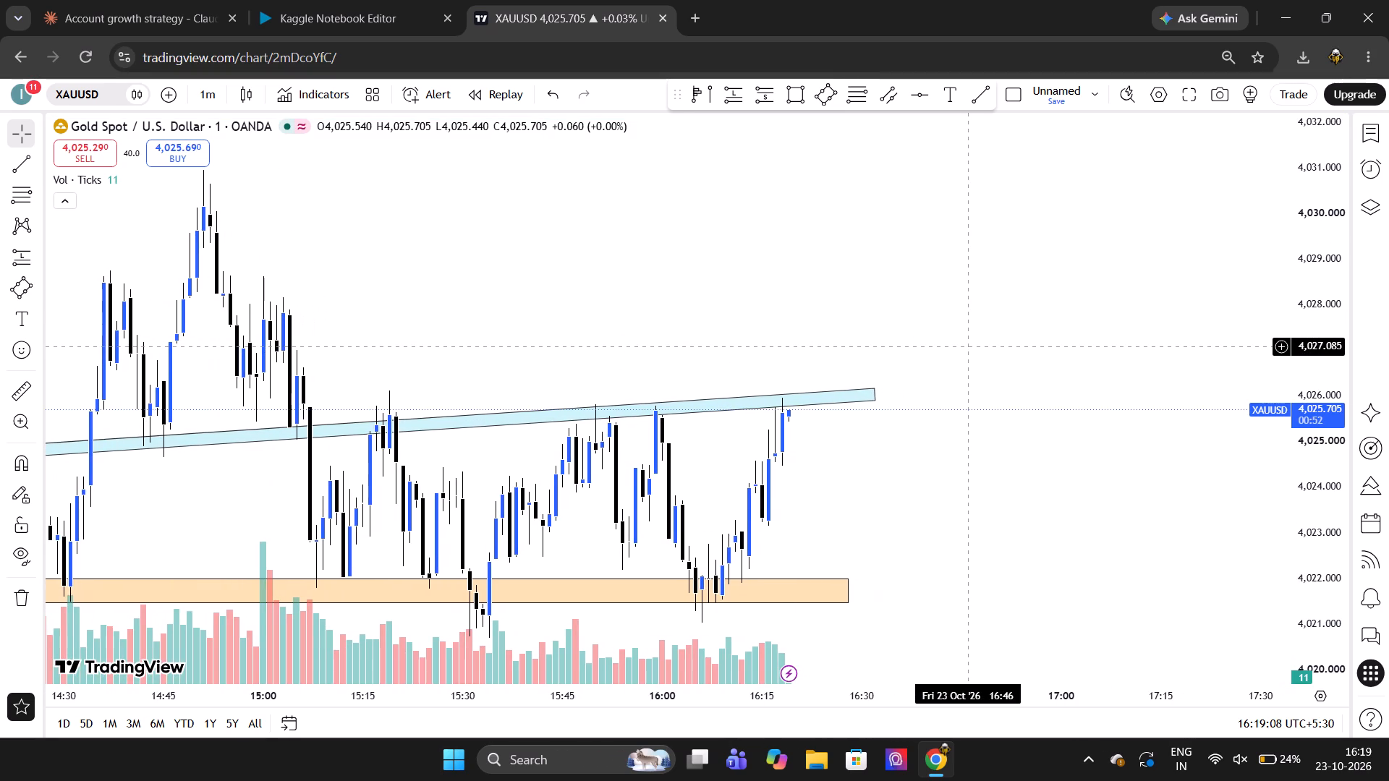
pyautogui.scroll(-1, 966, 346)
pyautogui.scroll(1, 966, 346)
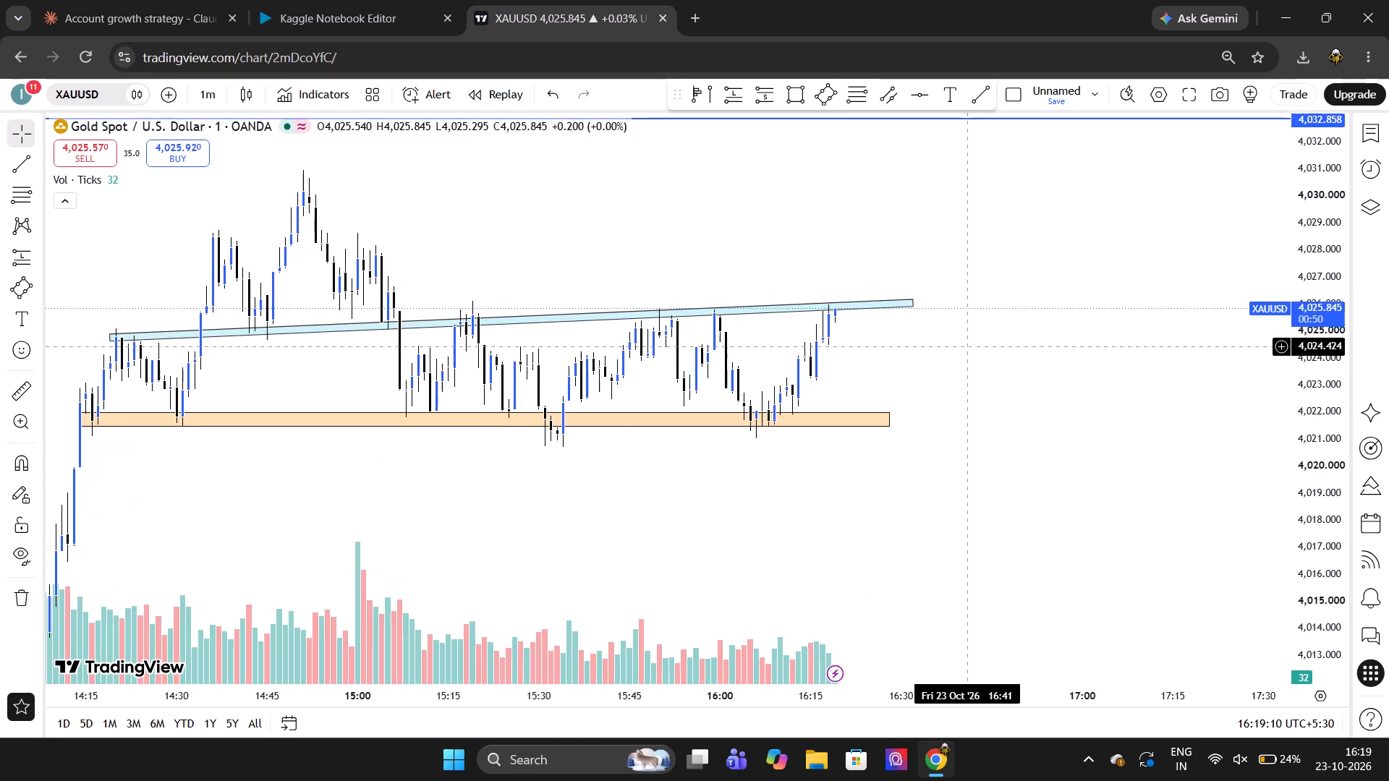
pyautogui.scroll(1, 966, 346)
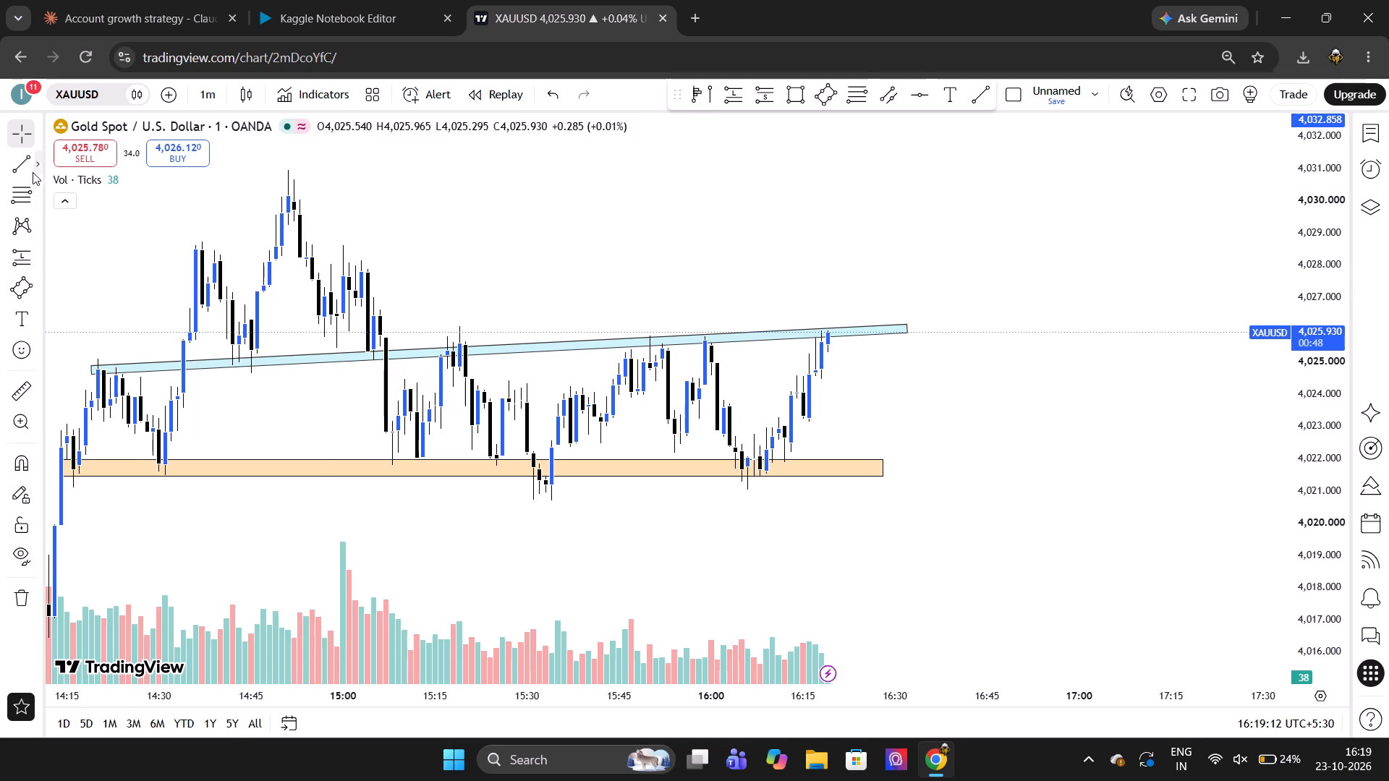
pyautogui.click(27, 168)
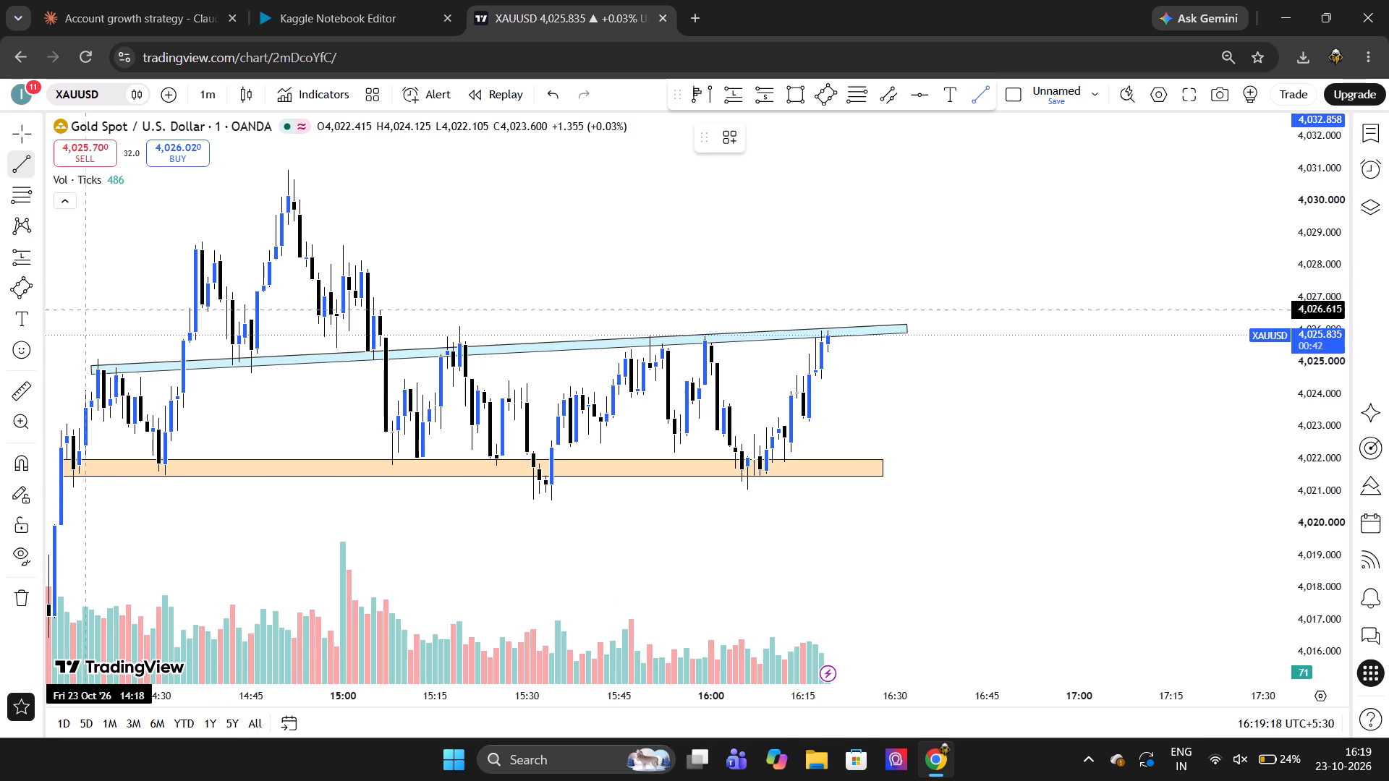
pyautogui.click(37, 168)
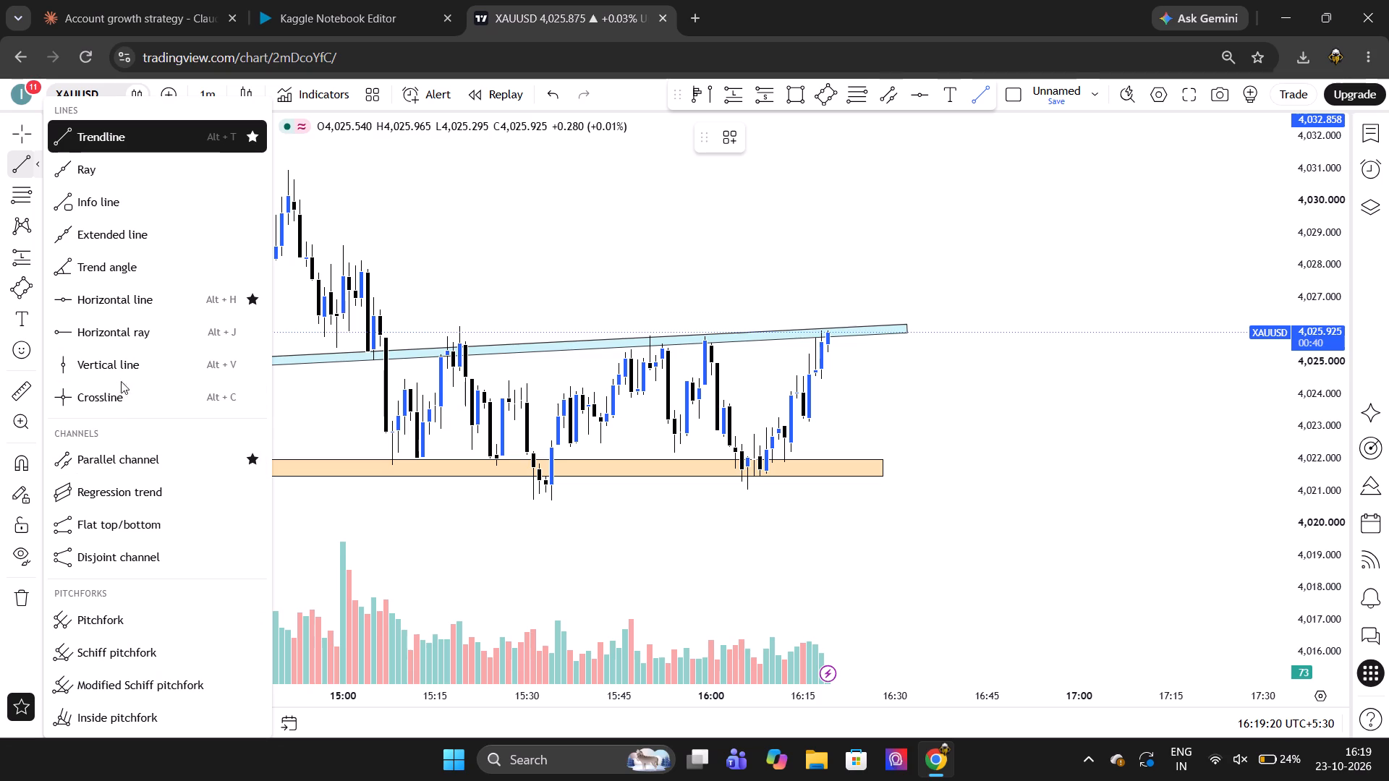
pyautogui.click(124, 325)
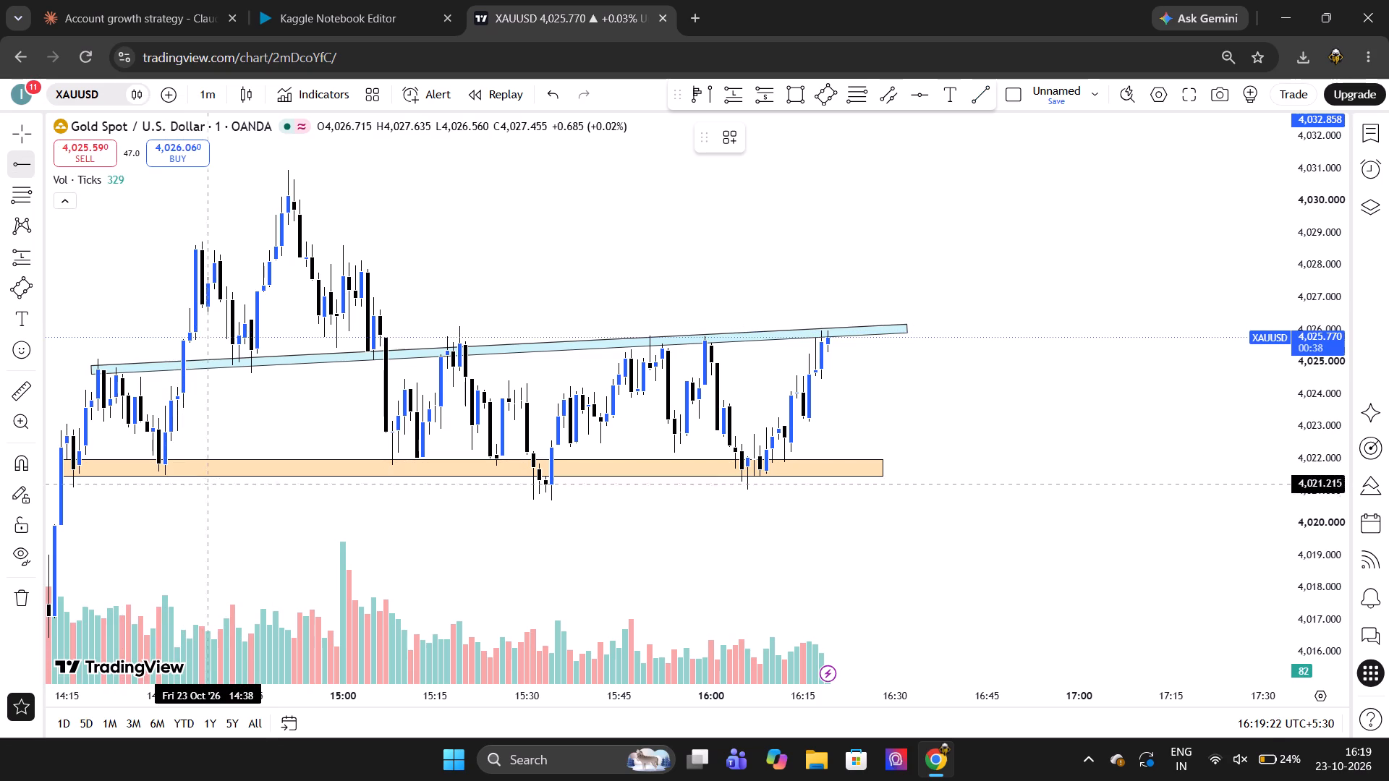
pyautogui.click(535, 500)
pyautogui.click(639, 521)
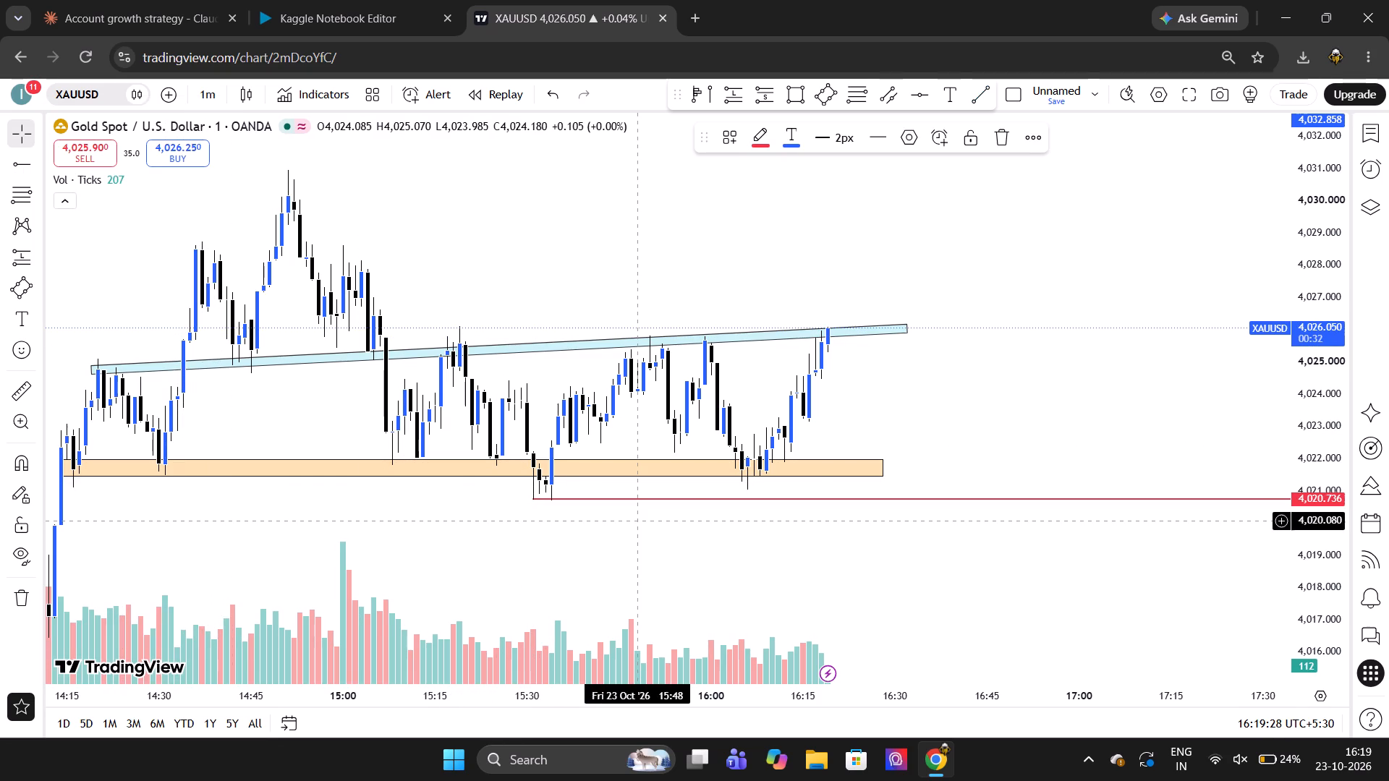
# Measure the price distance from the rising resistance zone at the latest candle down to the red horizontal ray.
pyautogui.scroll(1, 639, 521)
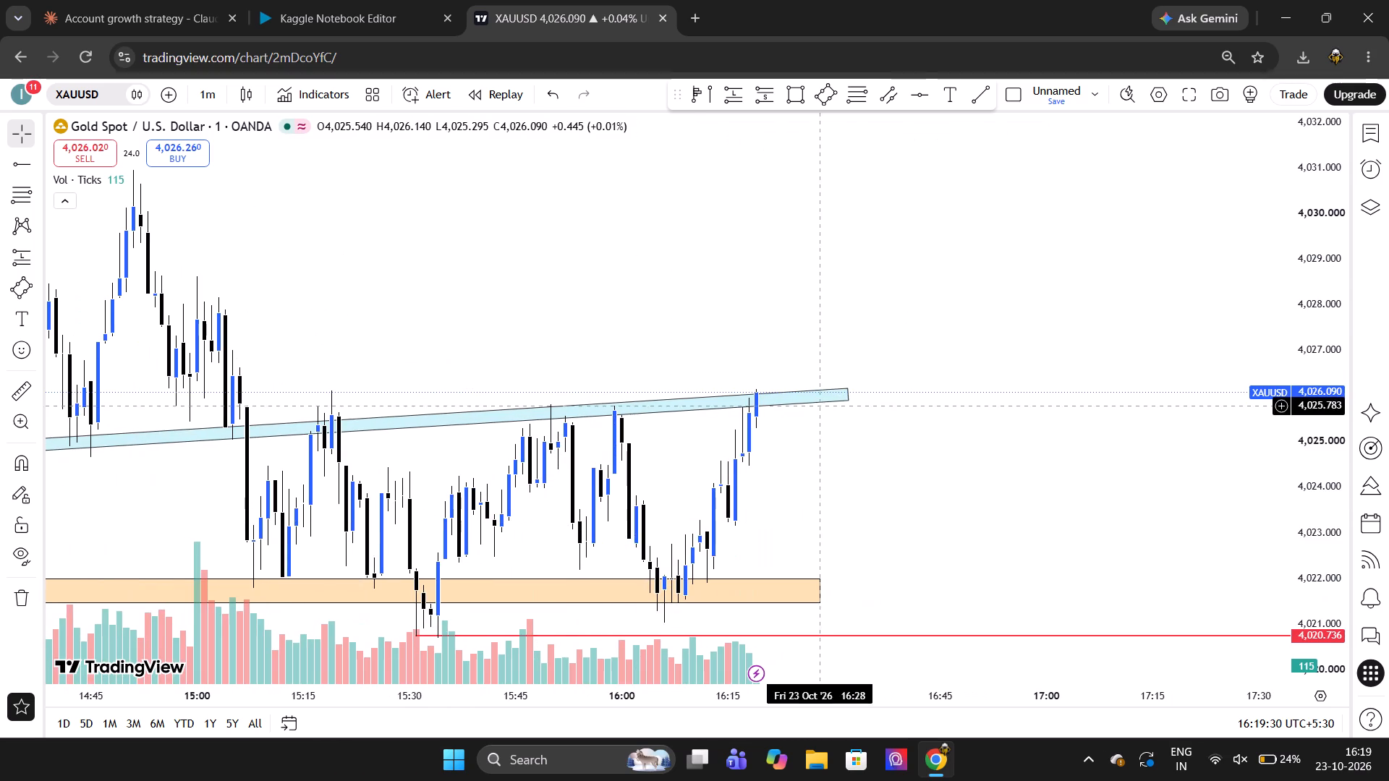
pyautogui.scroll(-1, 852, 419)
pyautogui.scroll(1, 852, 419)
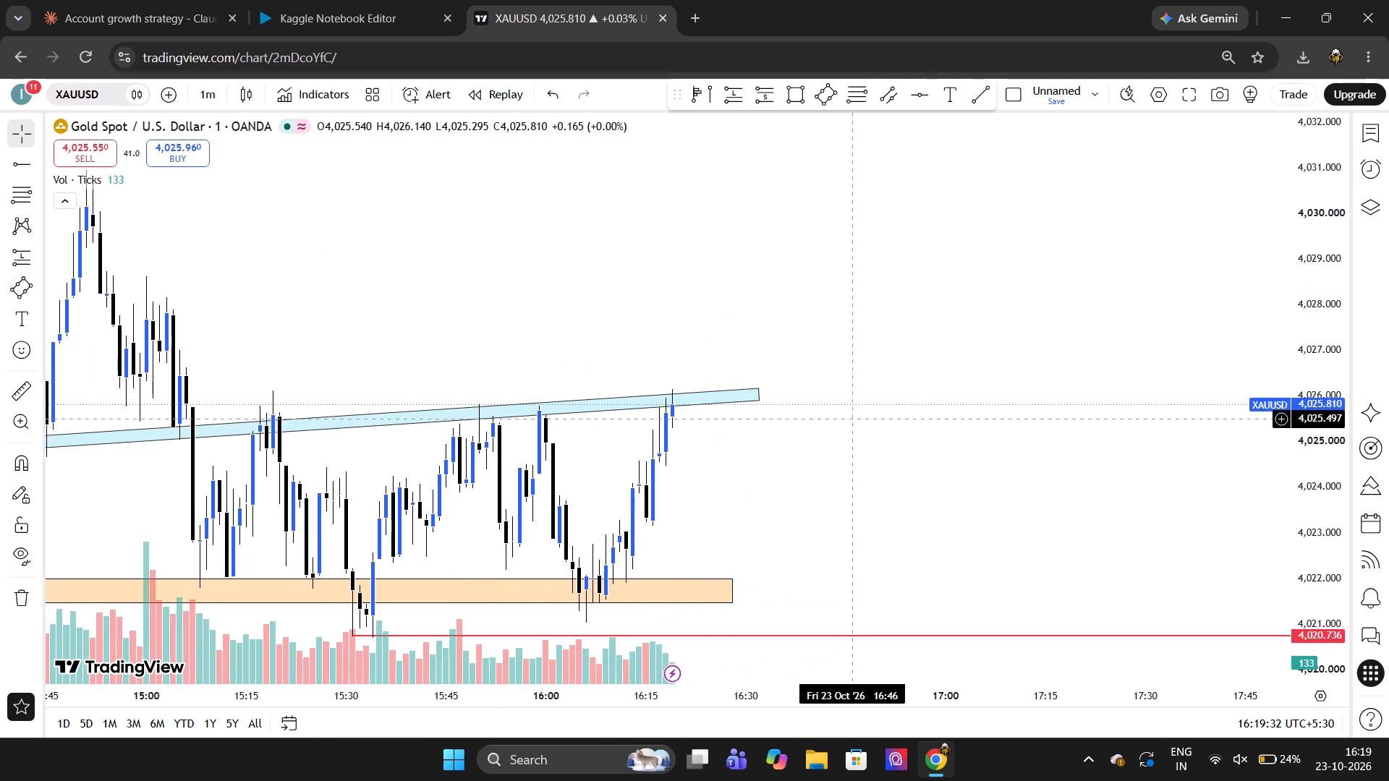
pyautogui.scroll(-1, 852, 419)
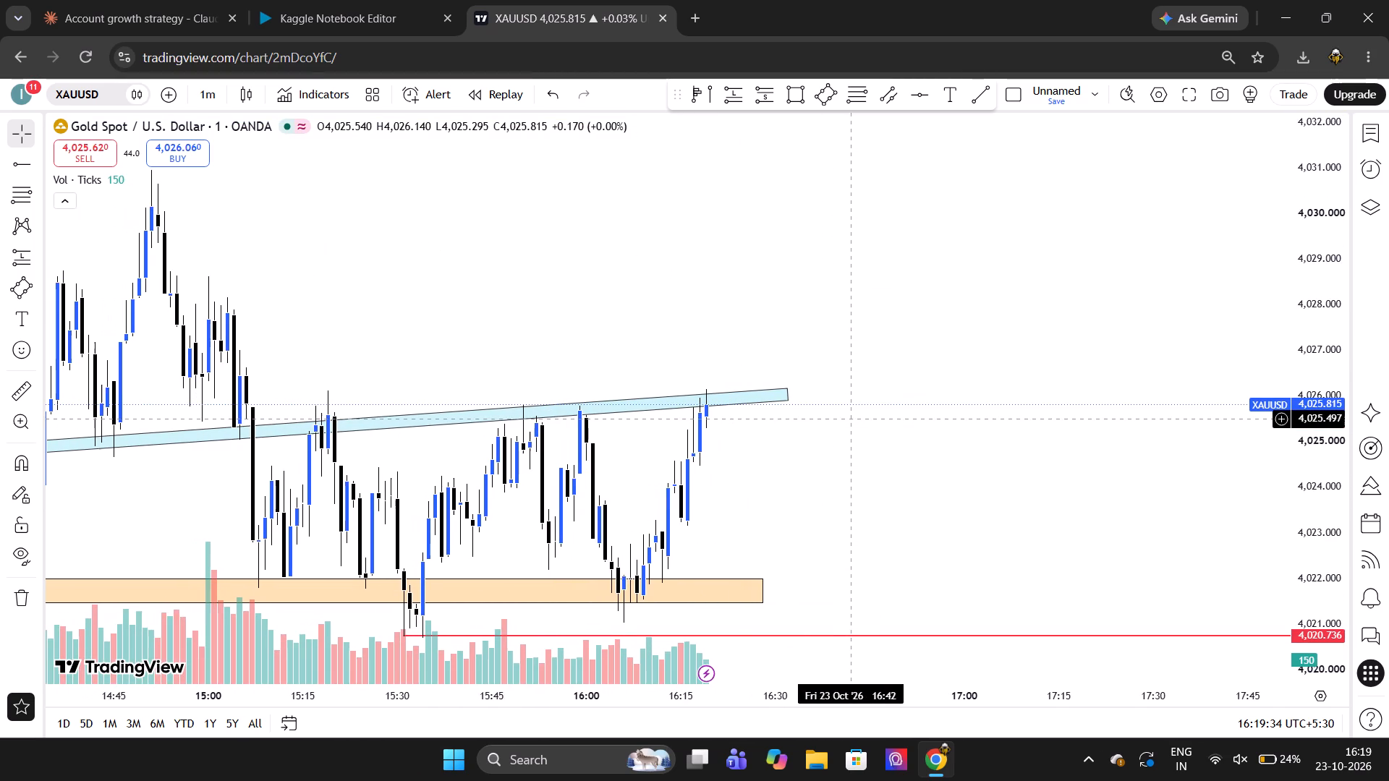
pyautogui.click(13, 401)
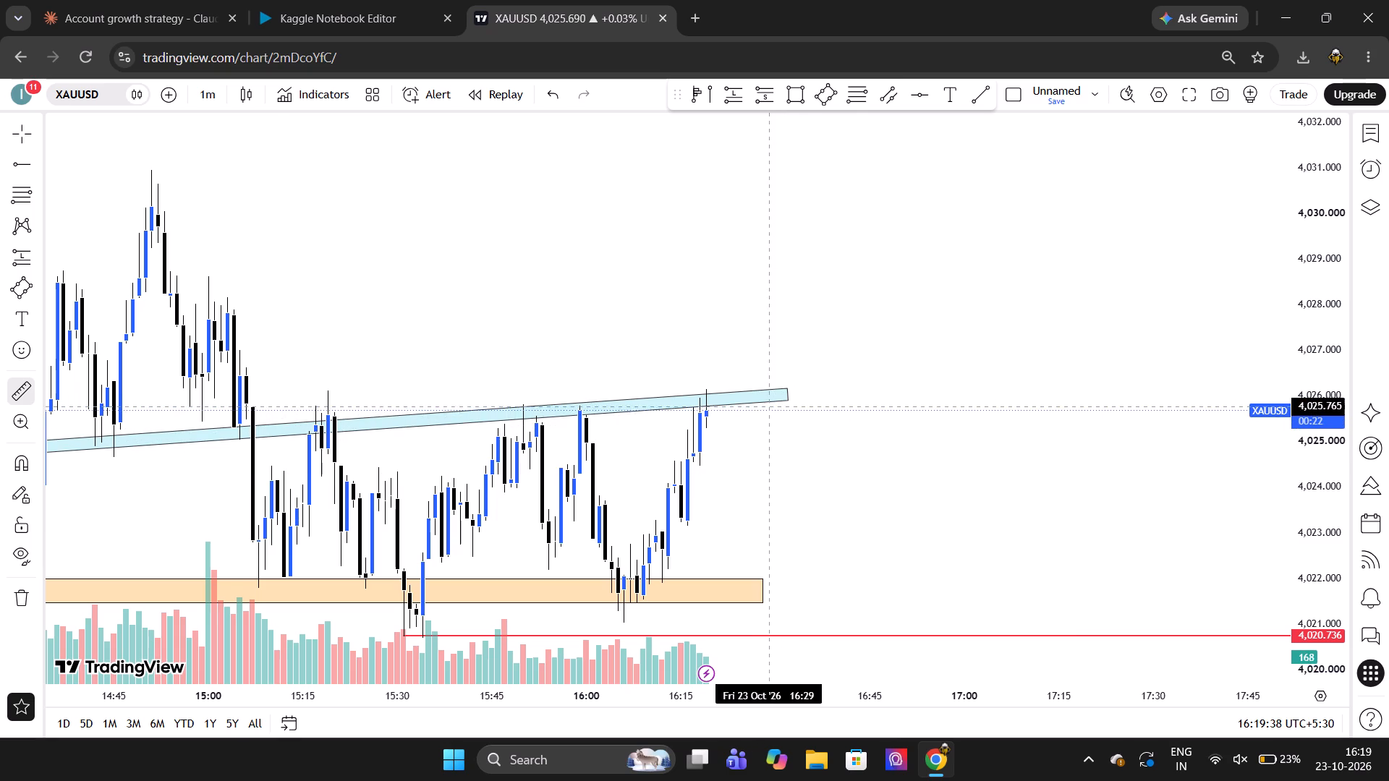
pyautogui.moveTo(765, 404); pyautogui.dragTo(737, 631)
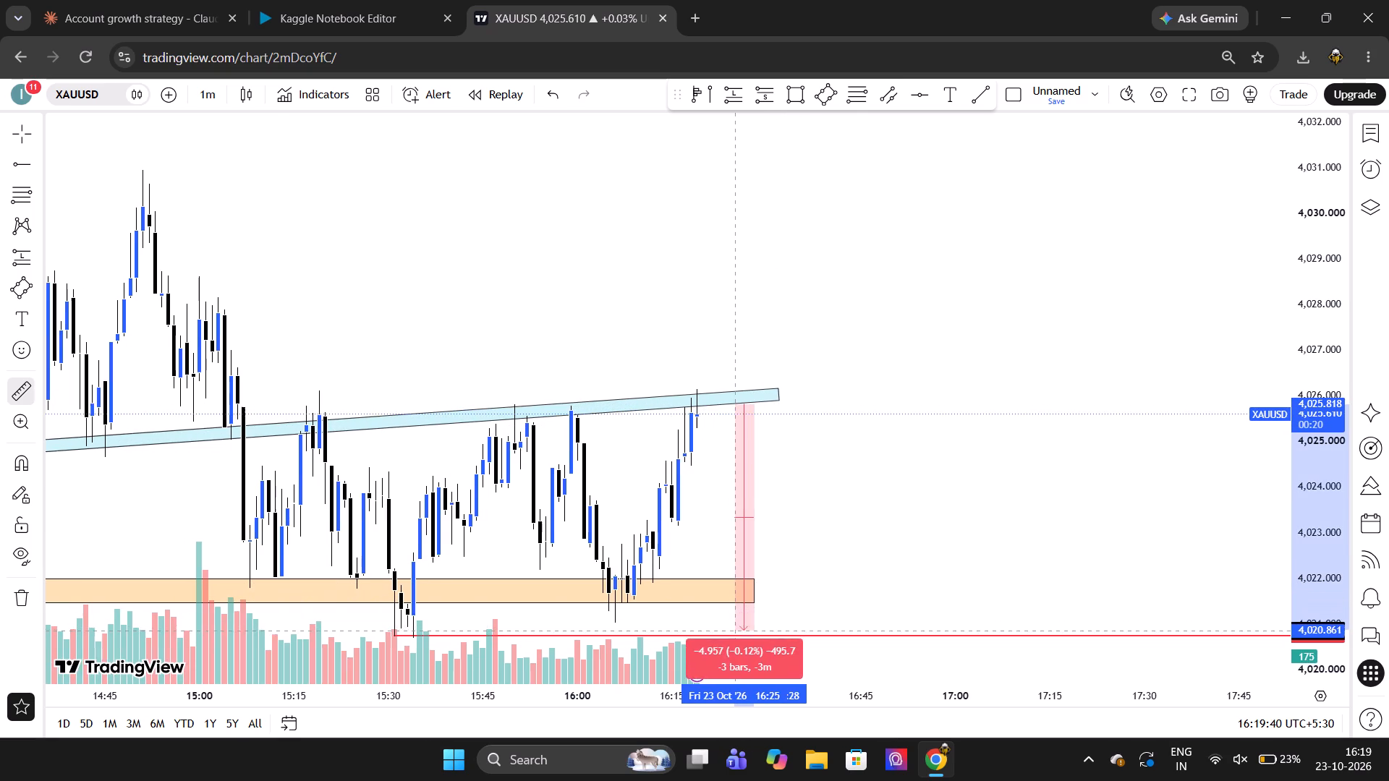
pyautogui.moveTo(737, 631); pyautogui.dragTo(792, 527)
pyautogui.doubleClick(792, 527)
# Place a long position just after the latest candle, with entry at about 4,021.98 and stop at about 4,020.43.
pyautogui.scroll(-1, 792, 527)
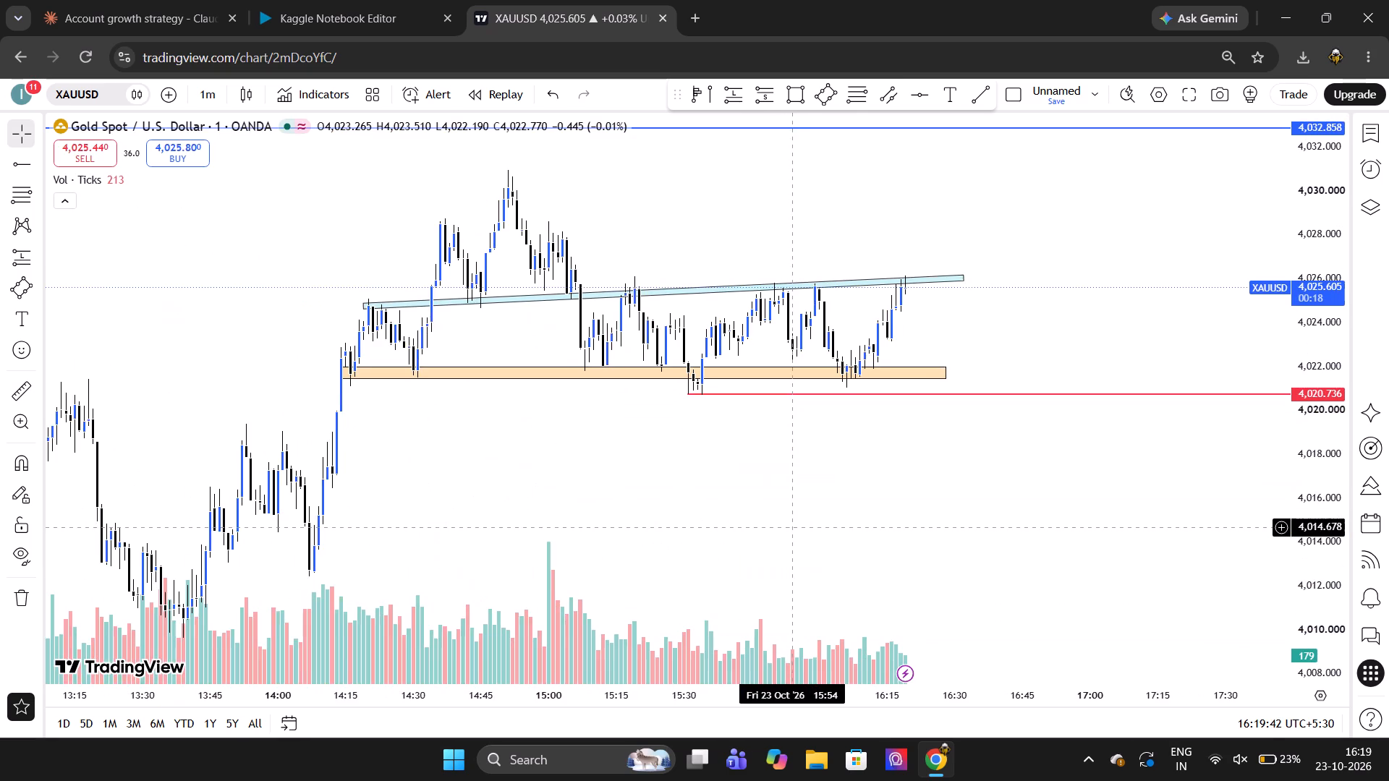
pyautogui.scroll(-1, 792, 527)
pyautogui.hscroll(-2, 792, 527)
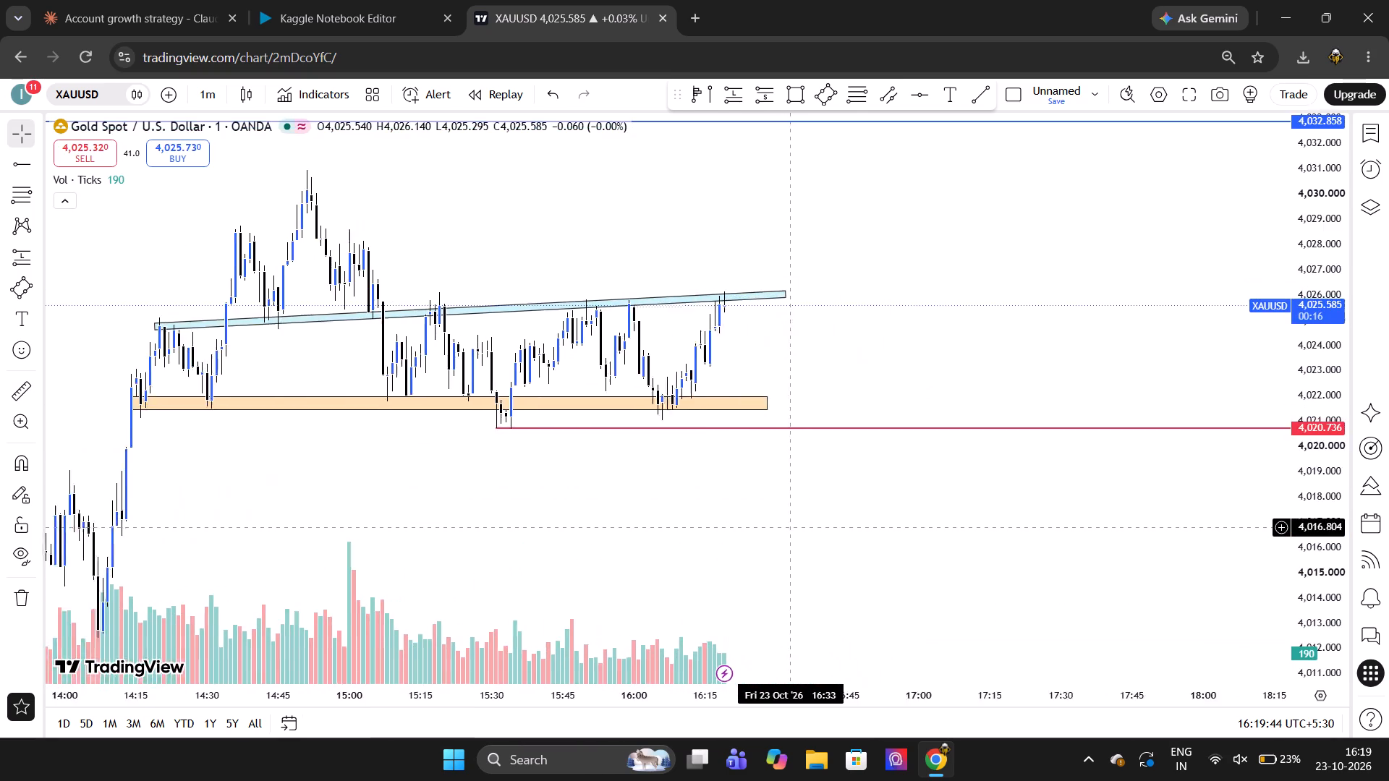
pyautogui.scroll(-3, 792, 527)
pyautogui.hscroll(-1, 792, 527)
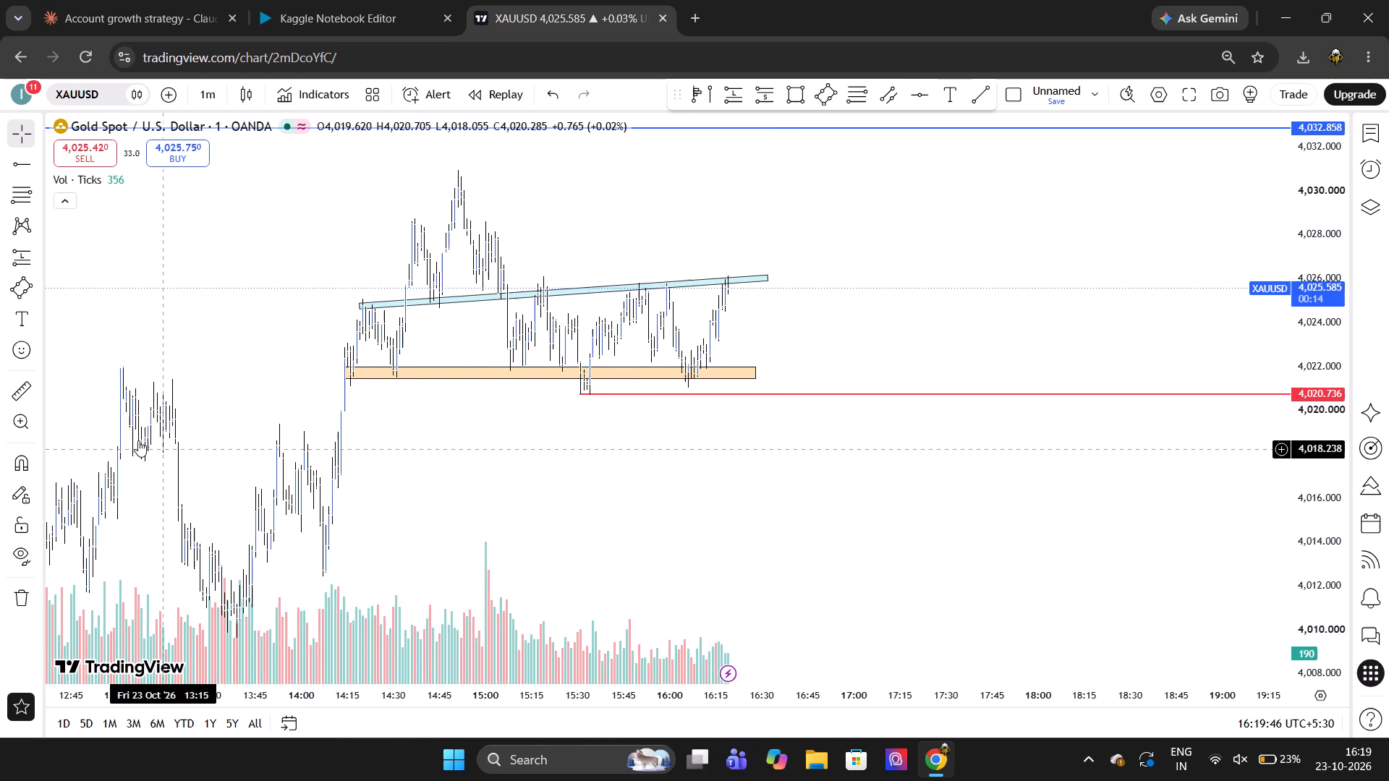
pyautogui.click(16, 256)
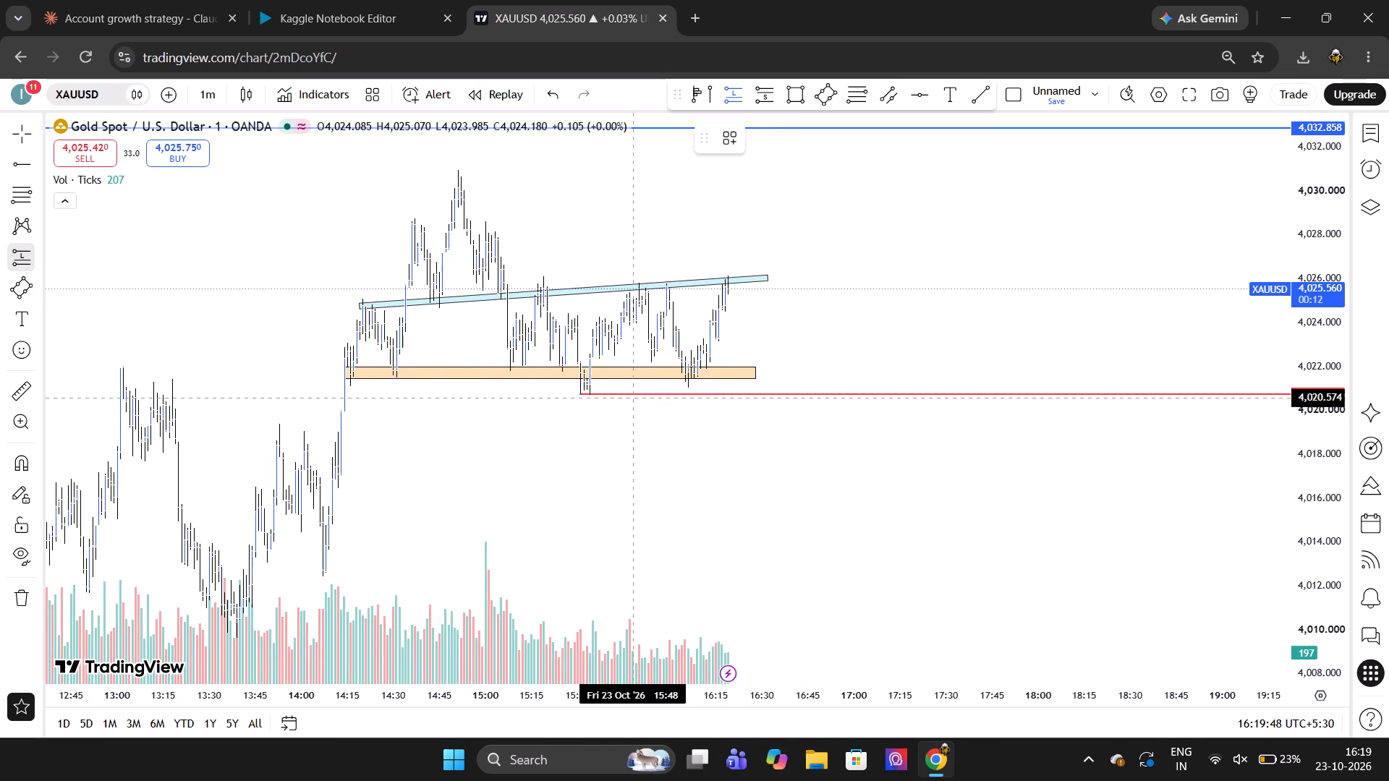
pyautogui.click(747, 367)
pyautogui.moveTo(747, 461); pyautogui.dragTo(742, 401)
pyautogui.click(729, 464)
# Raise the long position's target to about 4,032.87, level with the upper blue line.
pyautogui.scroll(-3, 729, 464)
pyautogui.click(870, 273)
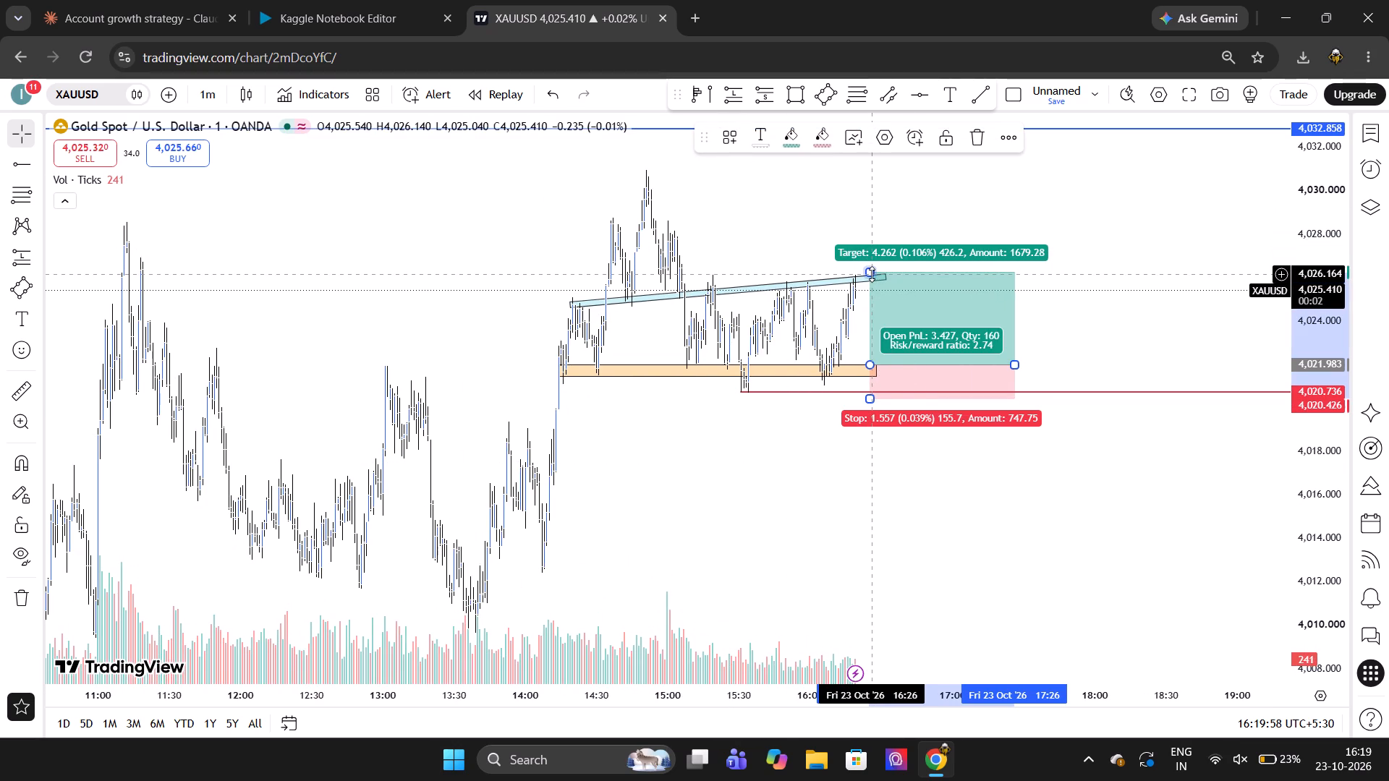
pyautogui.moveTo(872, 277); pyautogui.dragTo(849, 131)
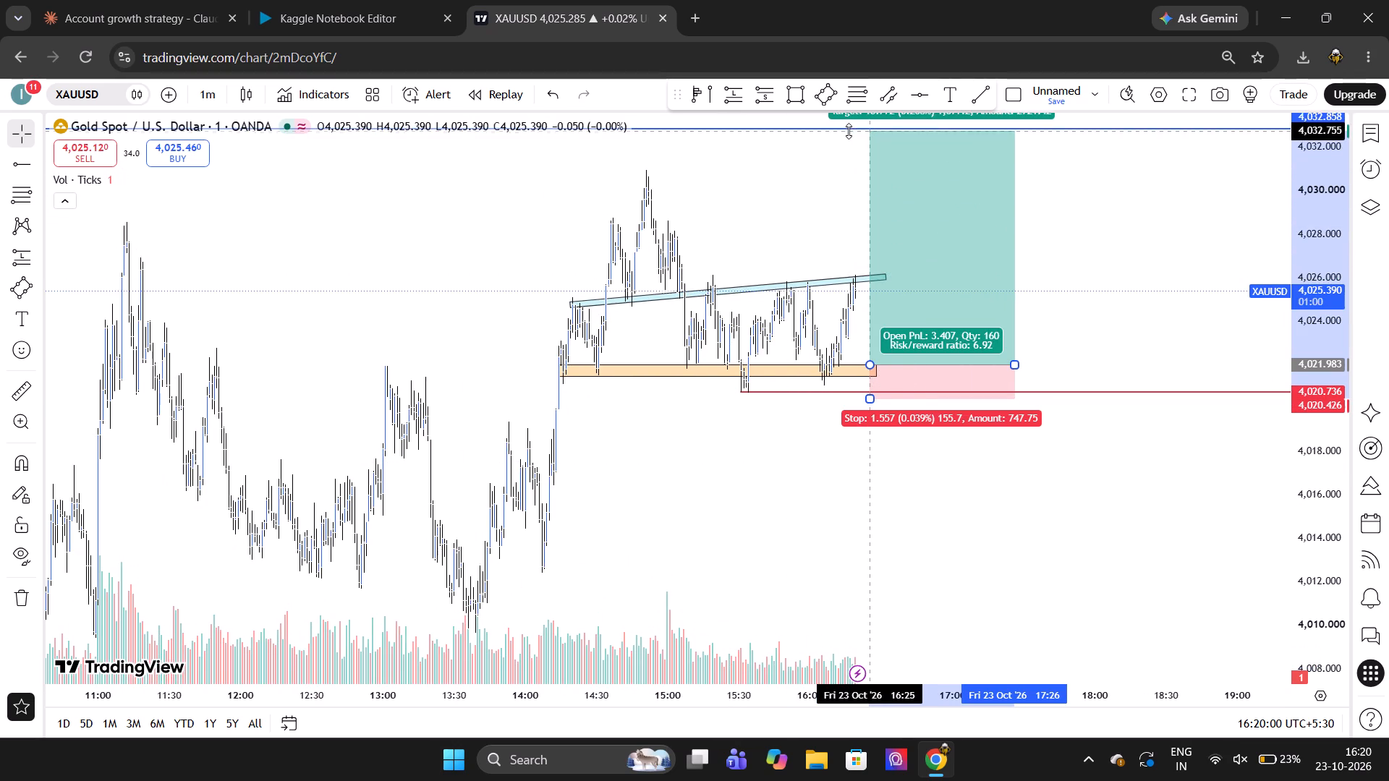
pyautogui.moveTo(849, 131); pyautogui.dragTo(842, 129)
pyautogui.click(827, 178)
# Measure the price distance from the long position's entry down to its stop.
pyautogui.scroll(2, 827, 178)
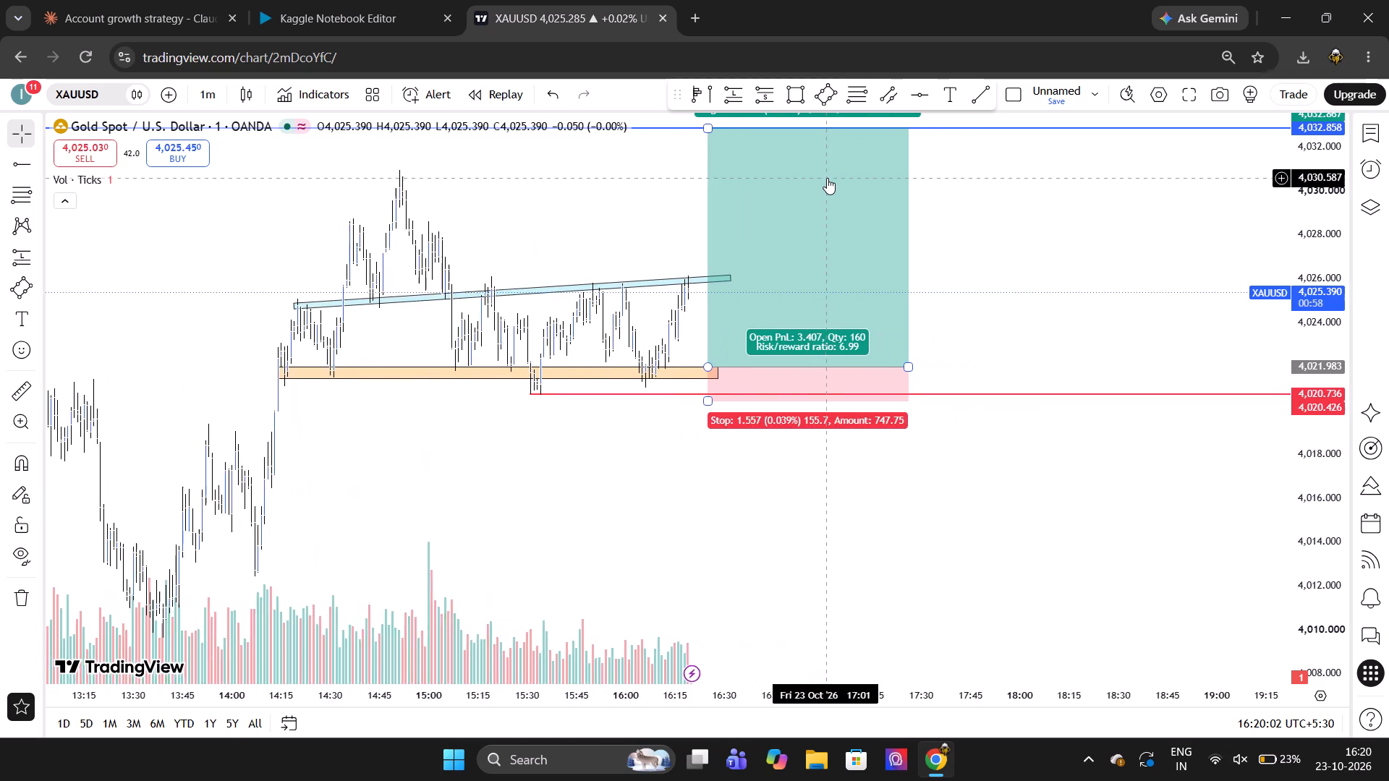
pyautogui.hscroll(1, 827, 178)
pyautogui.scroll(2, 827, 178)
pyautogui.scroll(-1, 237, 281)
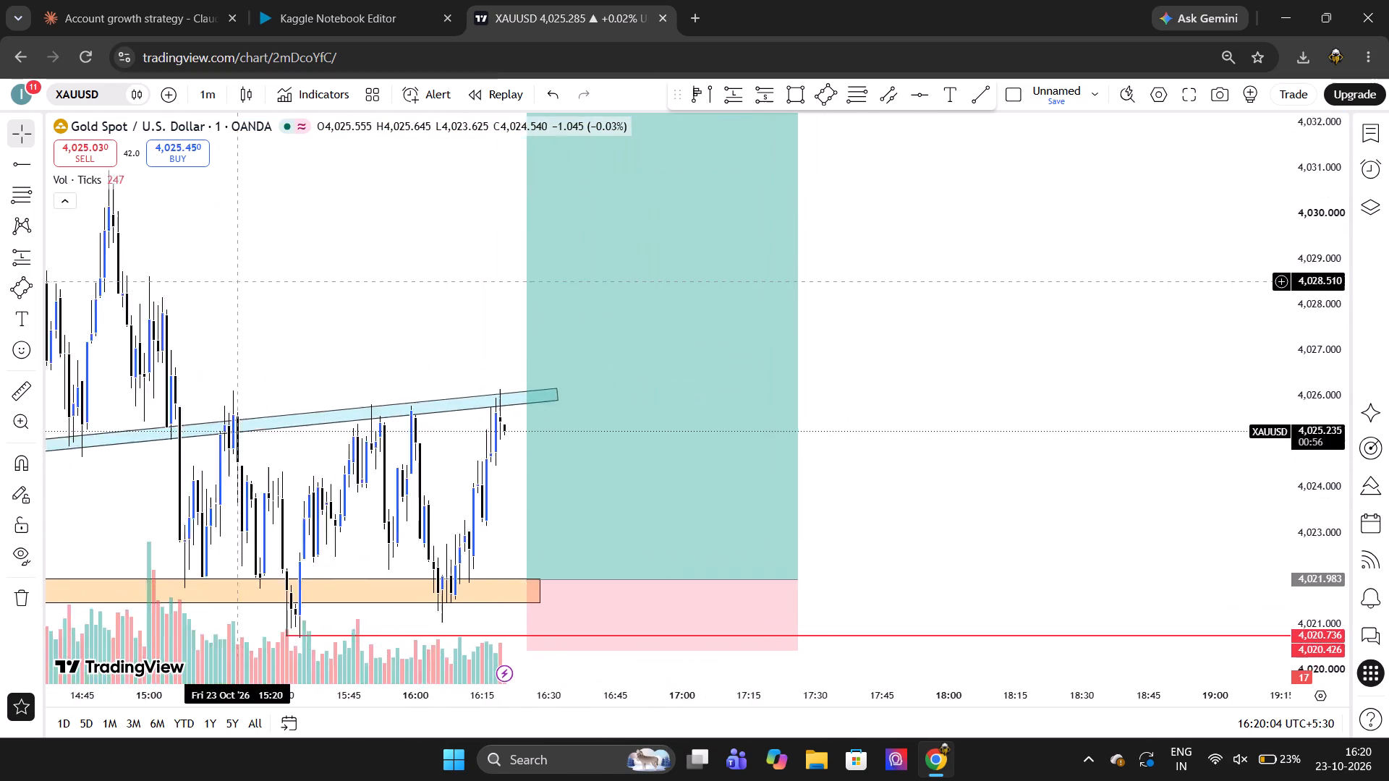
pyautogui.scroll(-1, 237, 281)
pyautogui.click(16, 383)
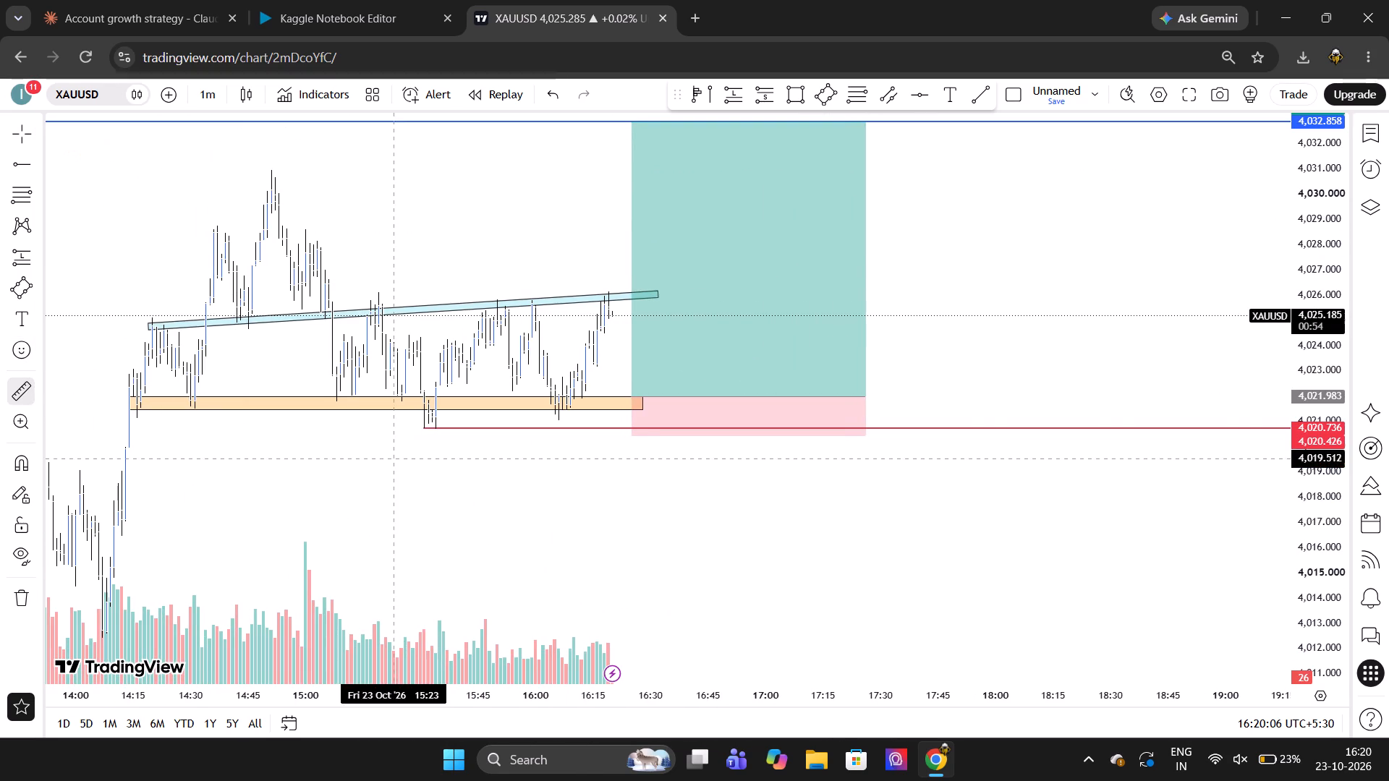
pyautogui.click(901, 397)
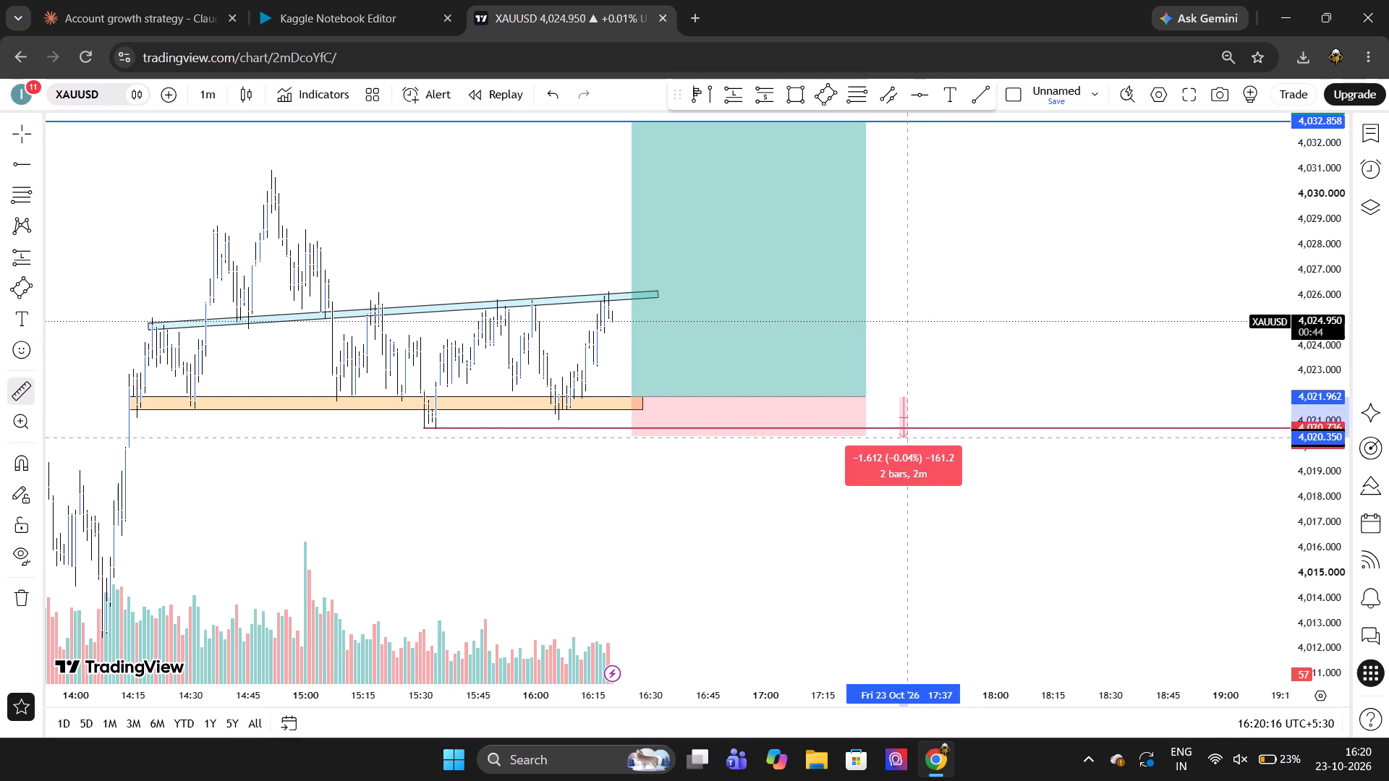
pyautogui.doubleClick(904, 379)
# Set the chart interval to 5 minutes.
pyautogui.scroll(1, 904, 379)
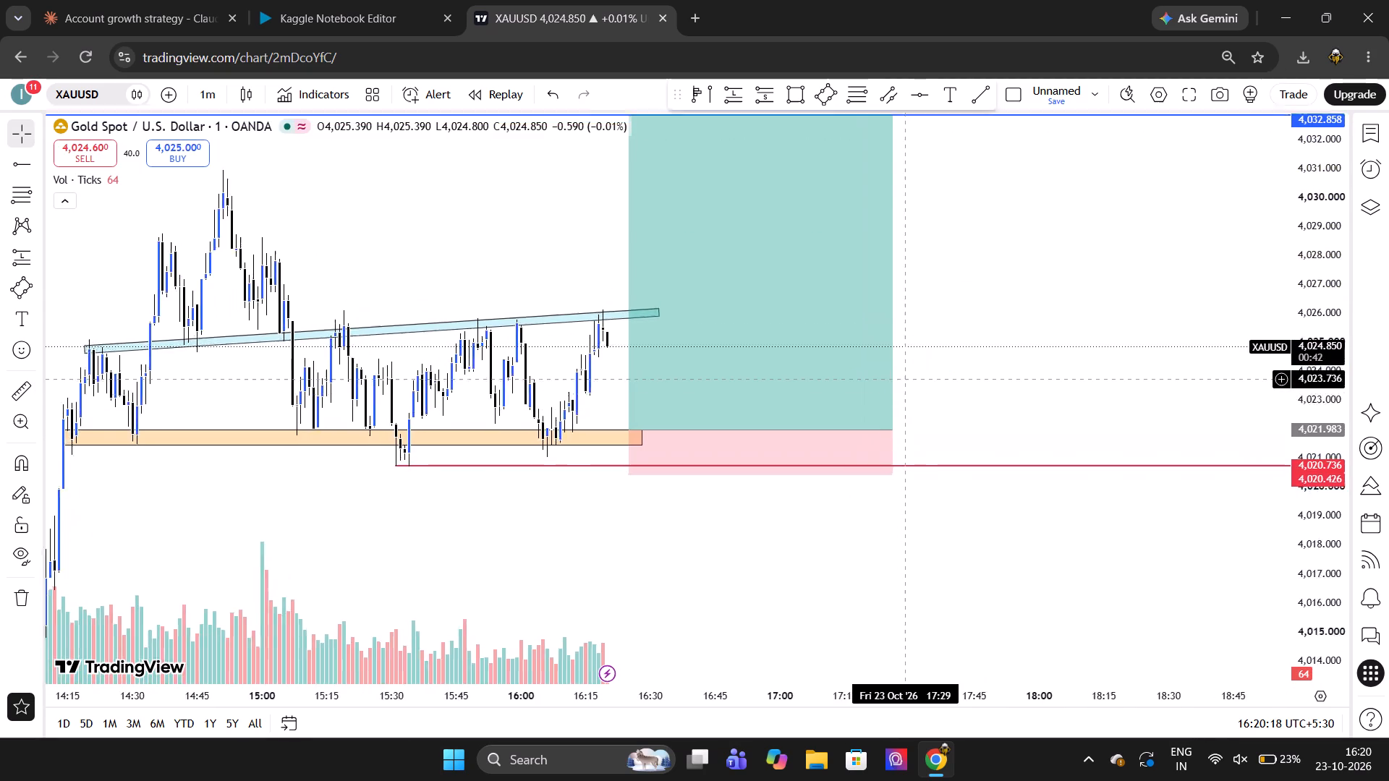
pyautogui.scroll(1, 904, 379)
pyautogui.scroll(-1, 904, 379)
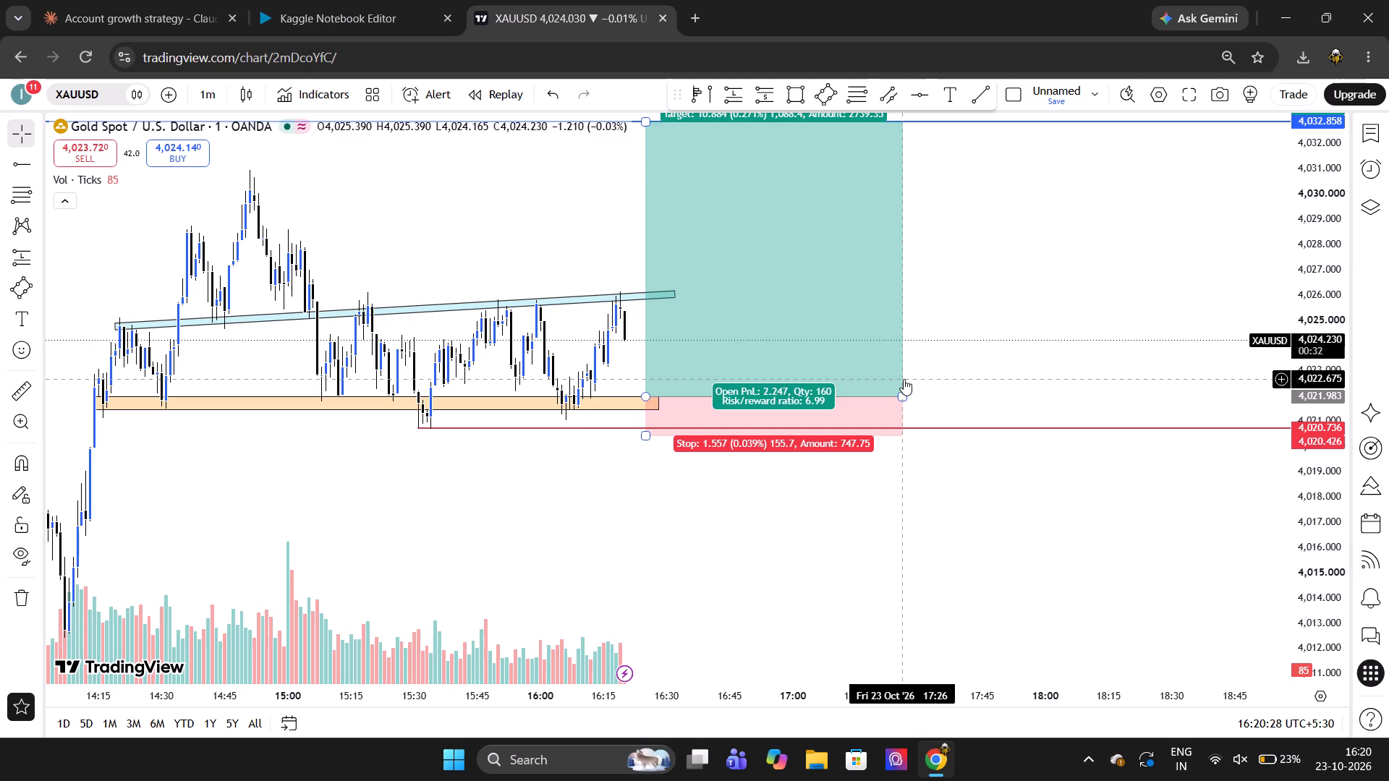
pyautogui.press('5')
pyautogui.press('Return')
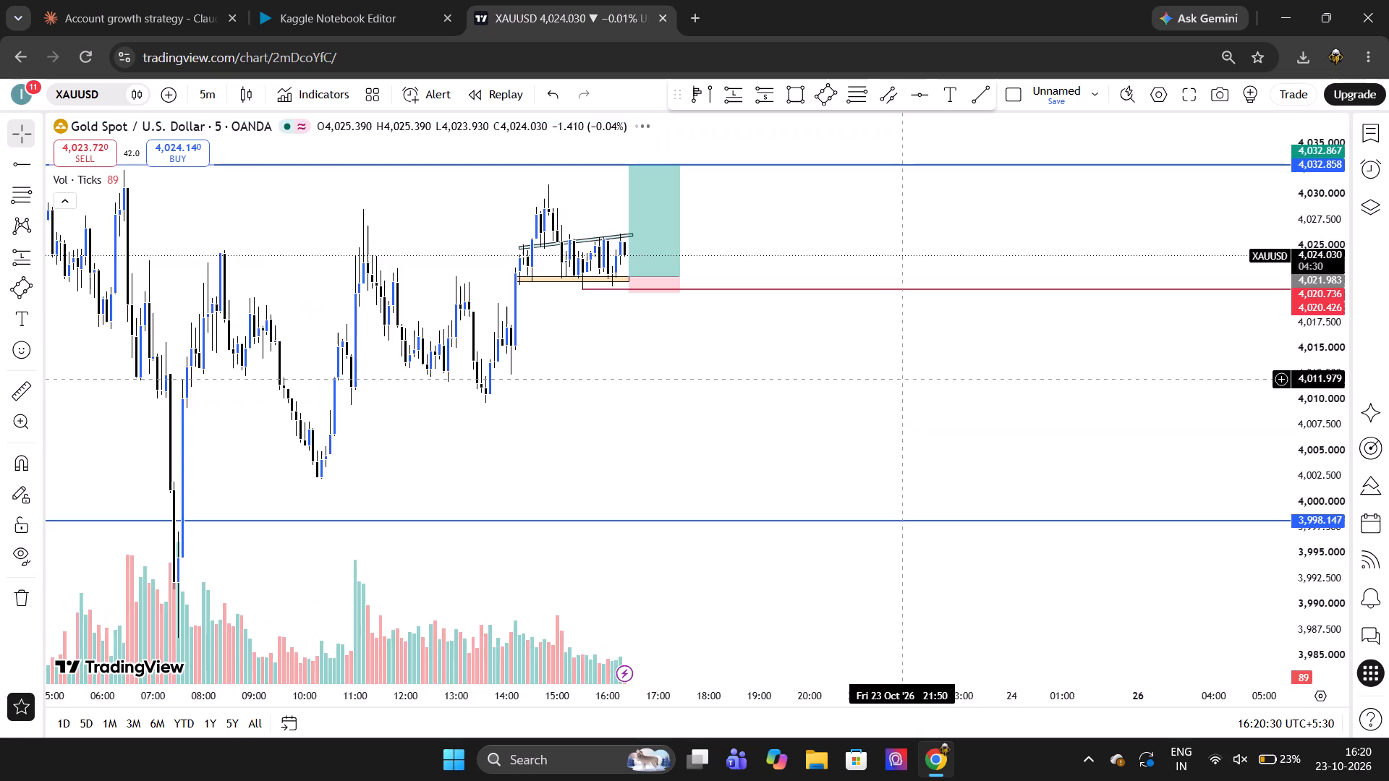
# Draw a support rectangle from 14:00 to 18:00, spanning about 4,021.3 down to 4,019.1, beneath the existing thin zone.
pyautogui.scroll(1, 904, 379)
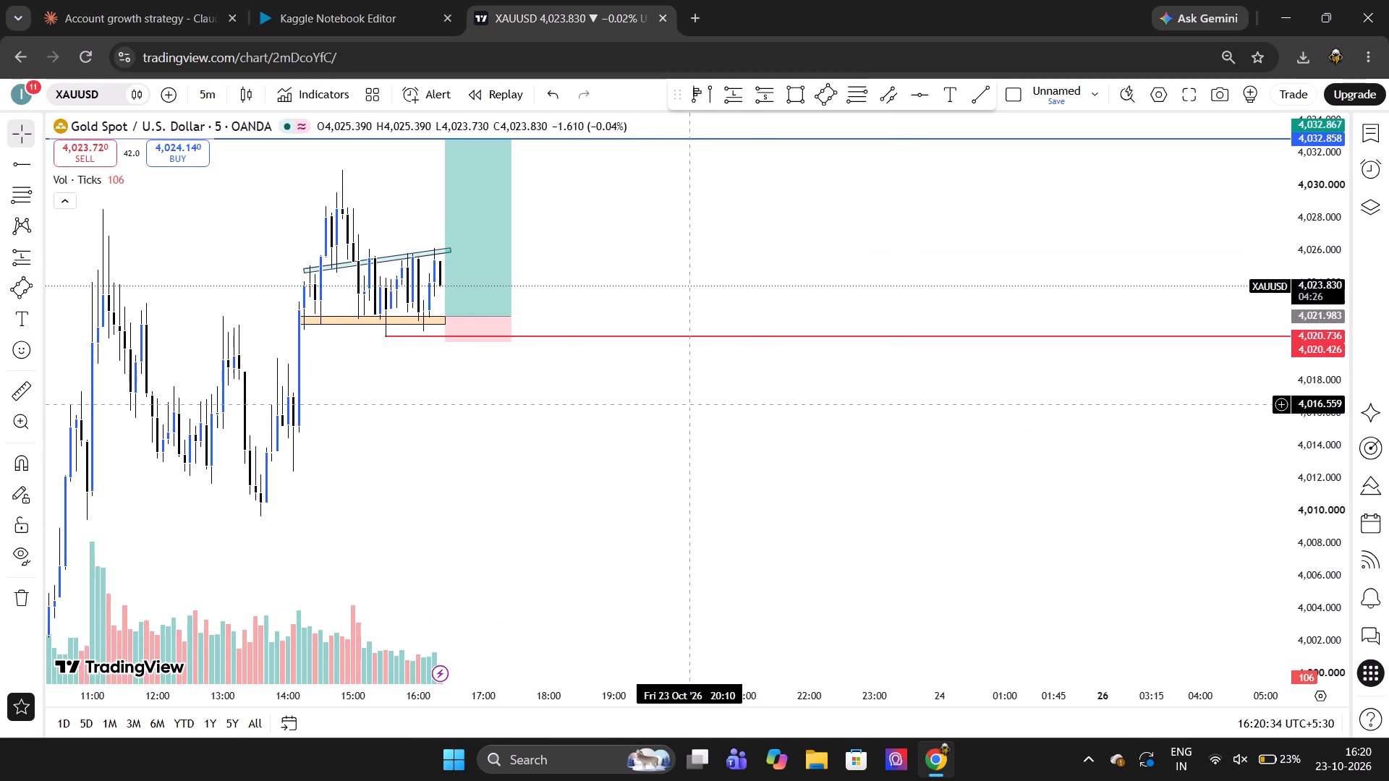
pyautogui.click(41, 291)
pyautogui.click(101, 431)
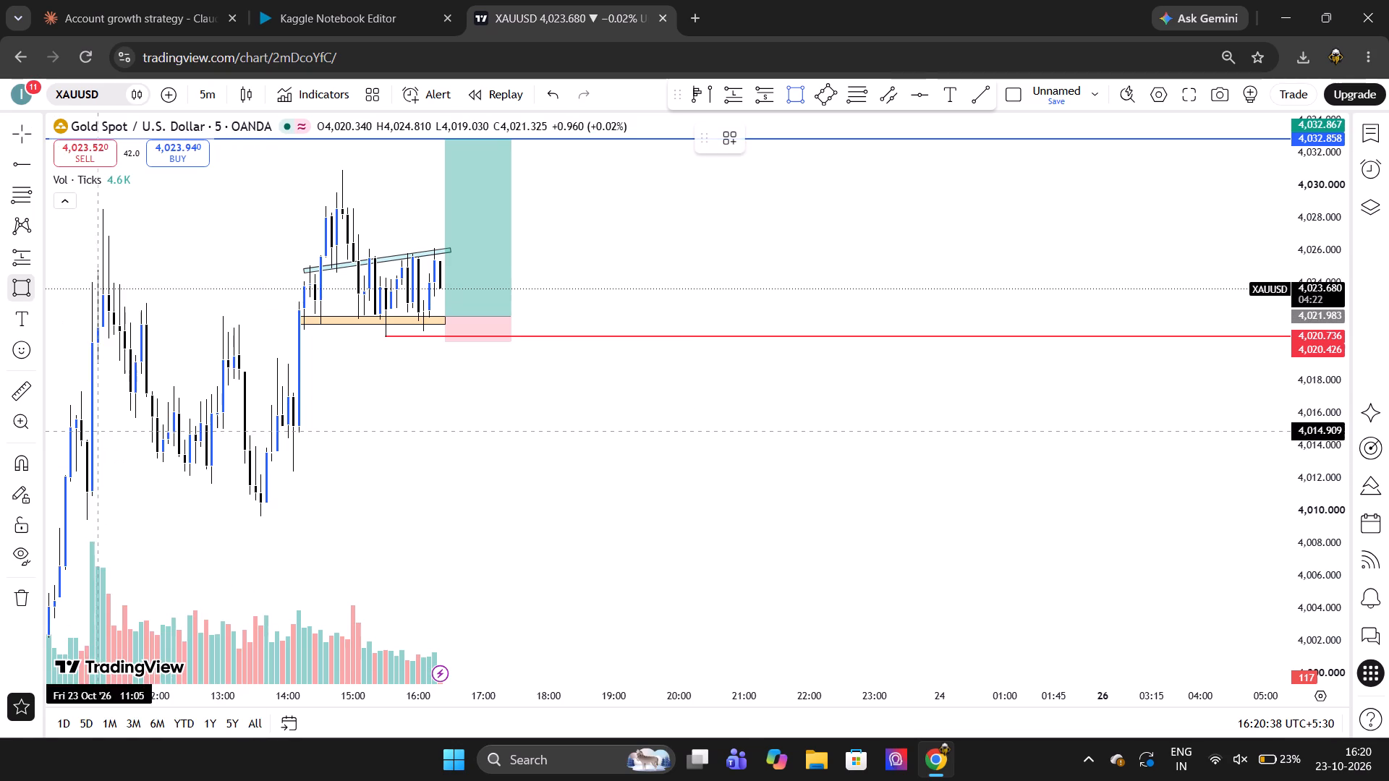
pyautogui.moveTo(289, 328); pyautogui.dragTo(492, 362)
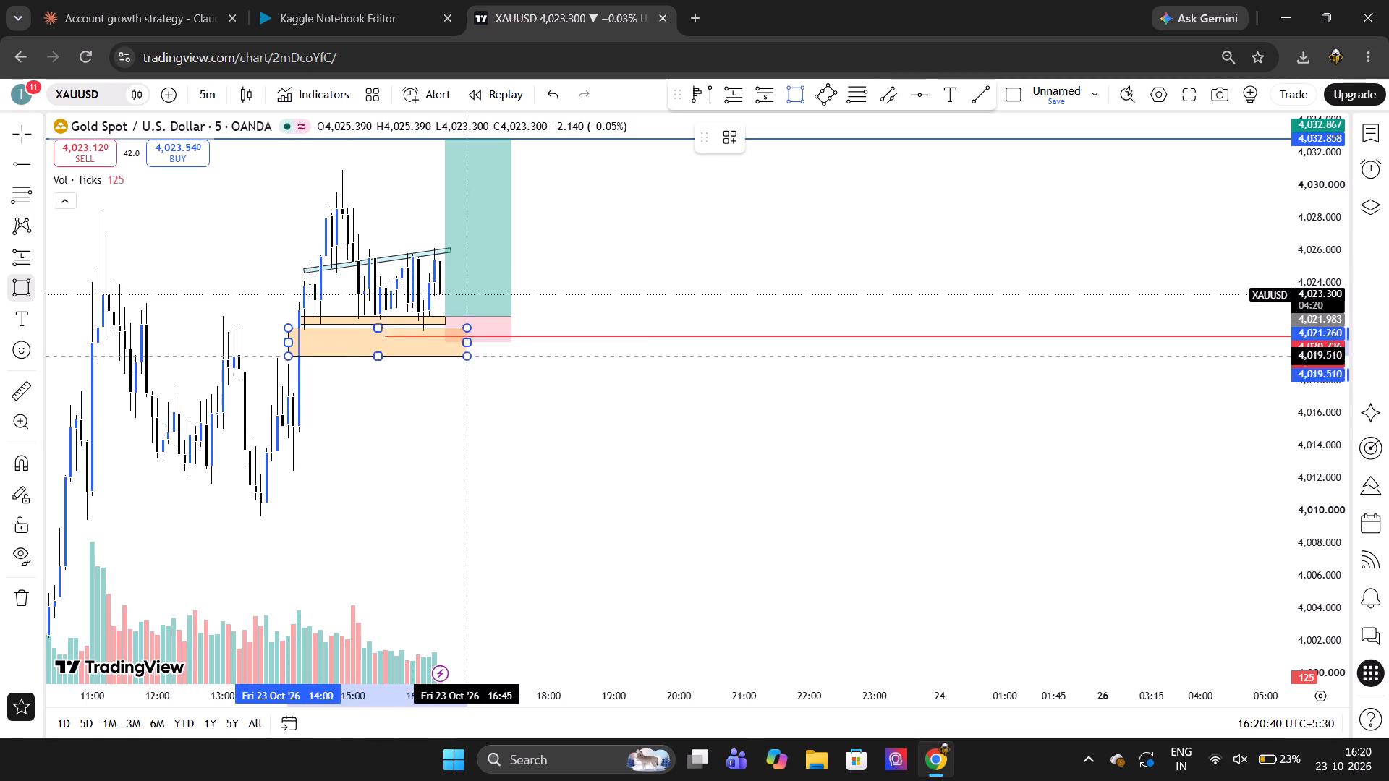
pyautogui.moveTo(492, 362); pyautogui.dragTo(504, 365)
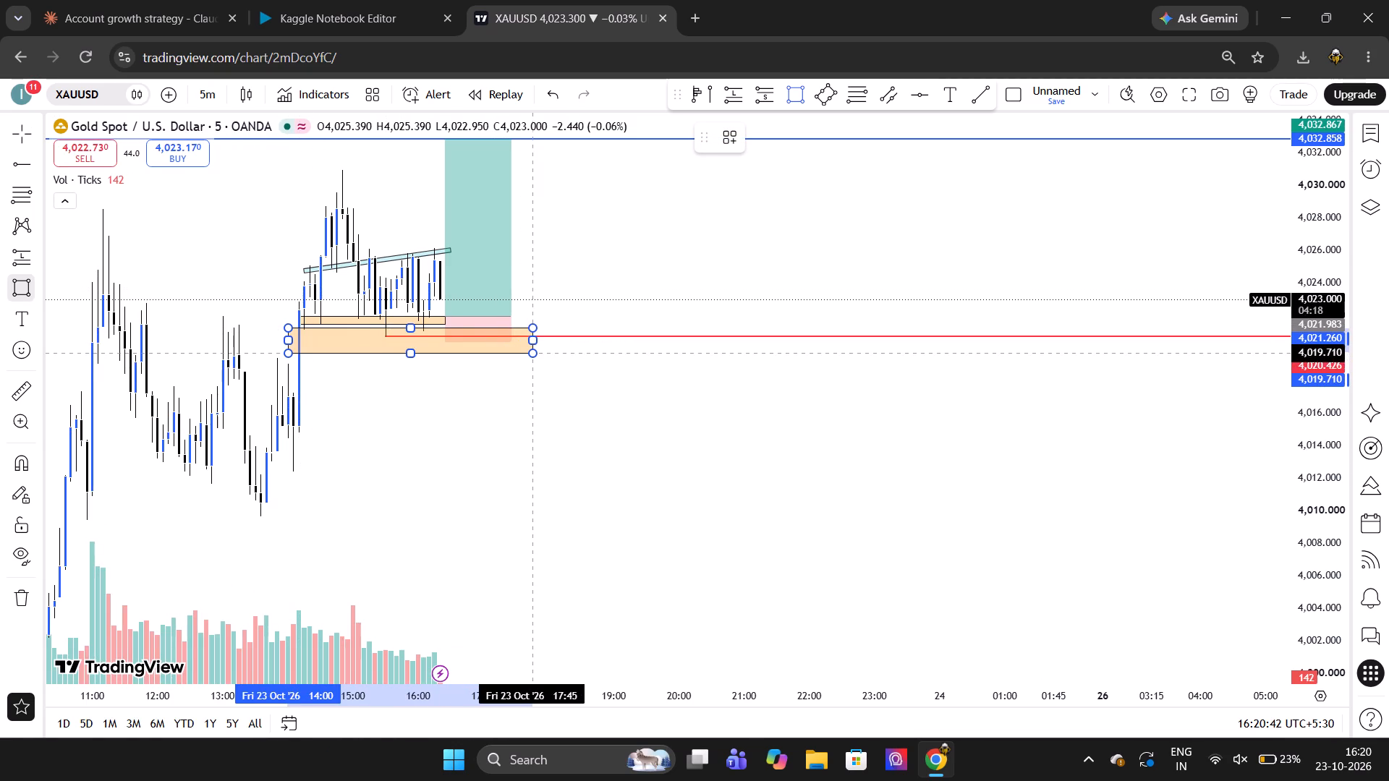
pyautogui.click(547, 362)
pyautogui.click(539, 390)
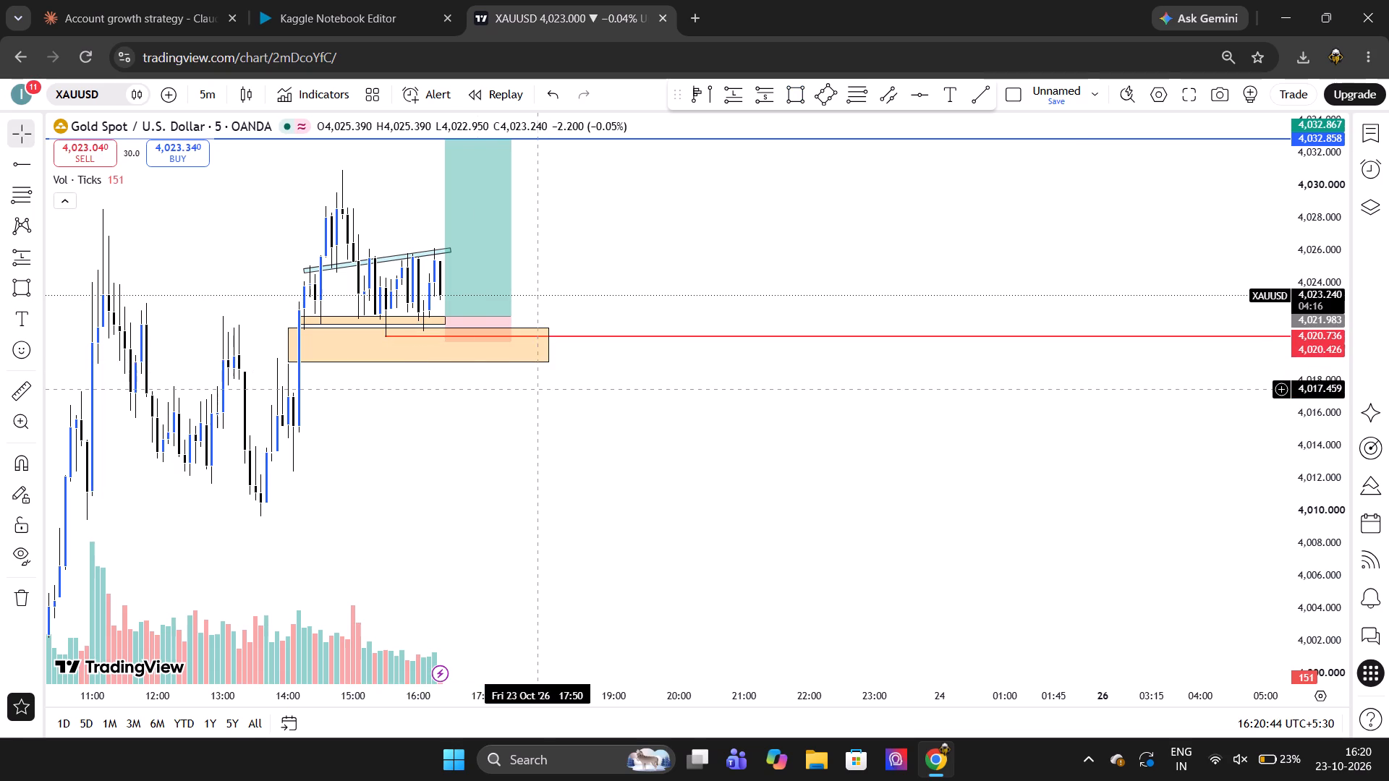
# Extend the new support rectangle's lower edge down to about 4,017.36.
pyautogui.moveTo(418, 363); pyautogui.dragTo(425, 369)
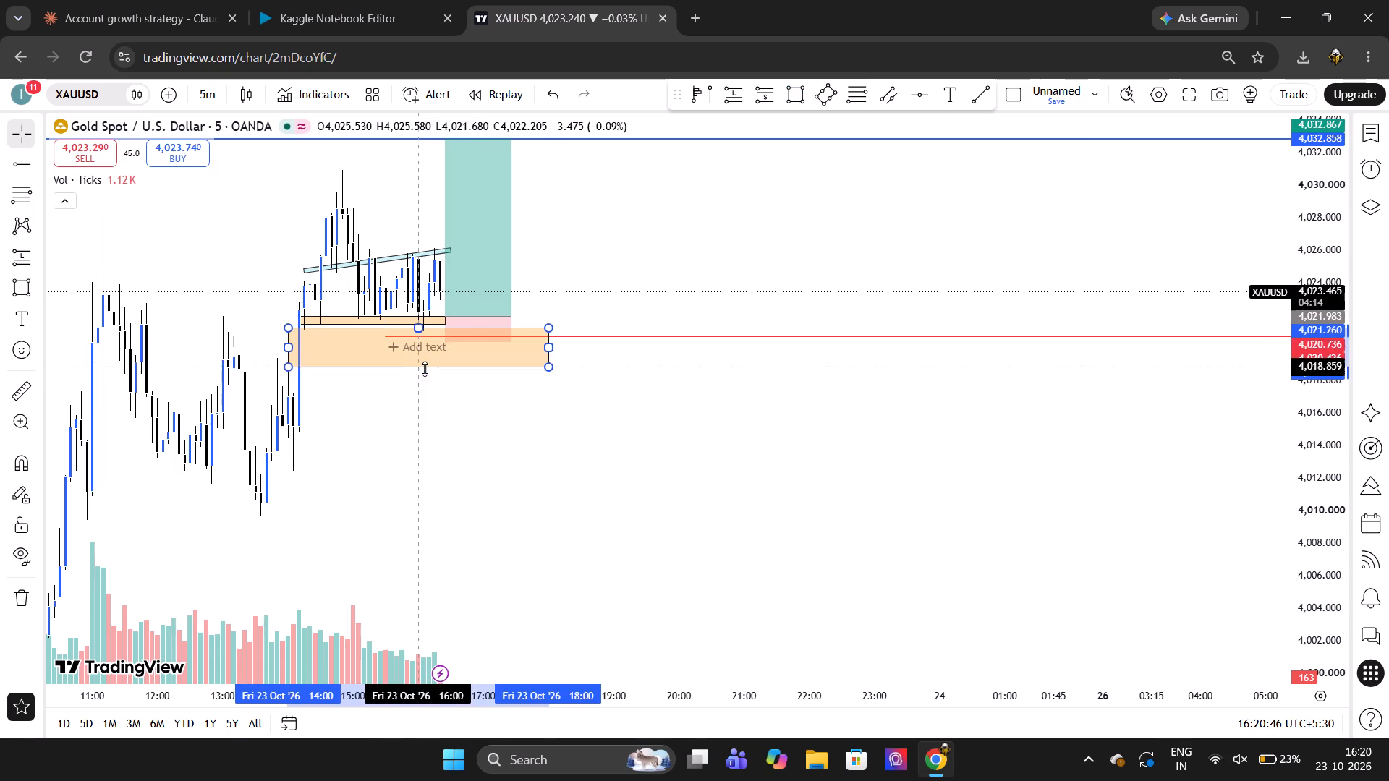
pyautogui.moveTo(425, 369); pyautogui.dragTo(452, 391)
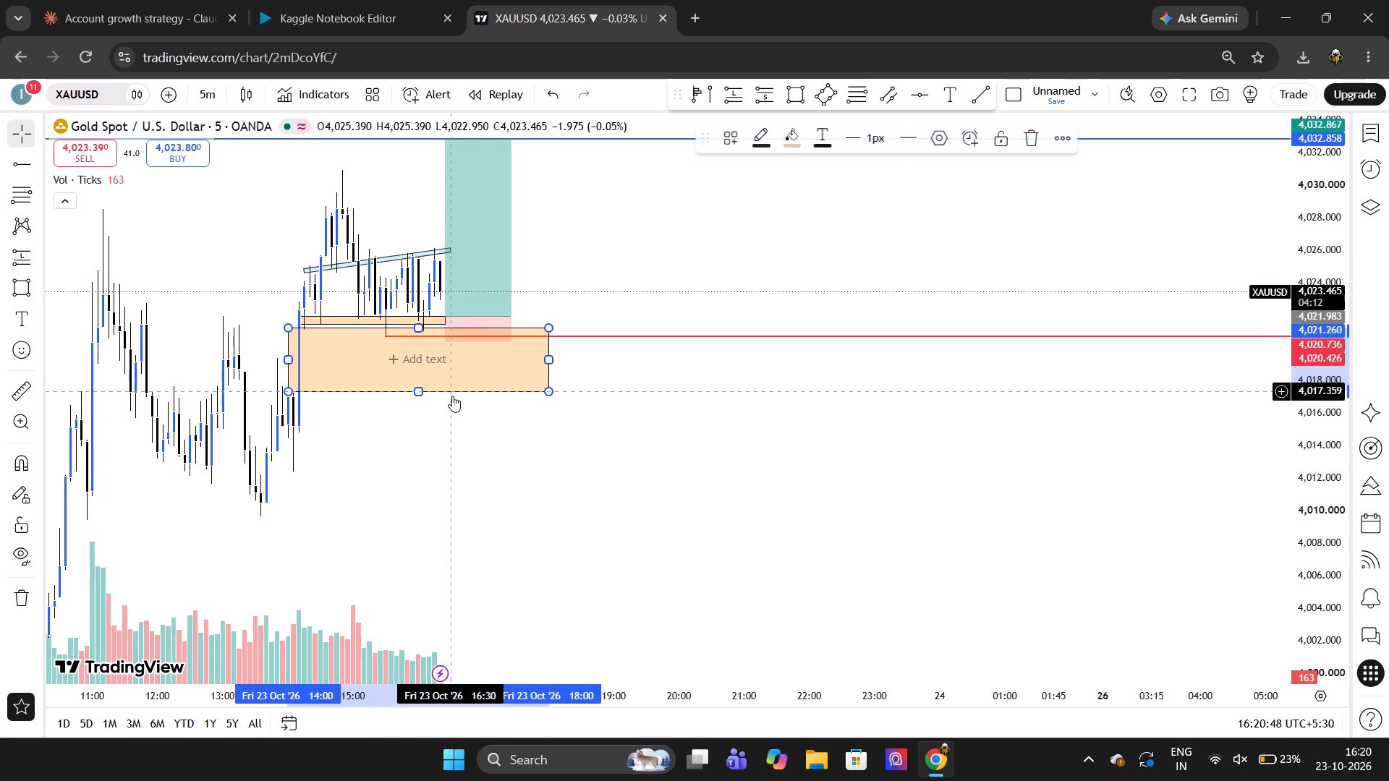
pyautogui.click(452, 400)
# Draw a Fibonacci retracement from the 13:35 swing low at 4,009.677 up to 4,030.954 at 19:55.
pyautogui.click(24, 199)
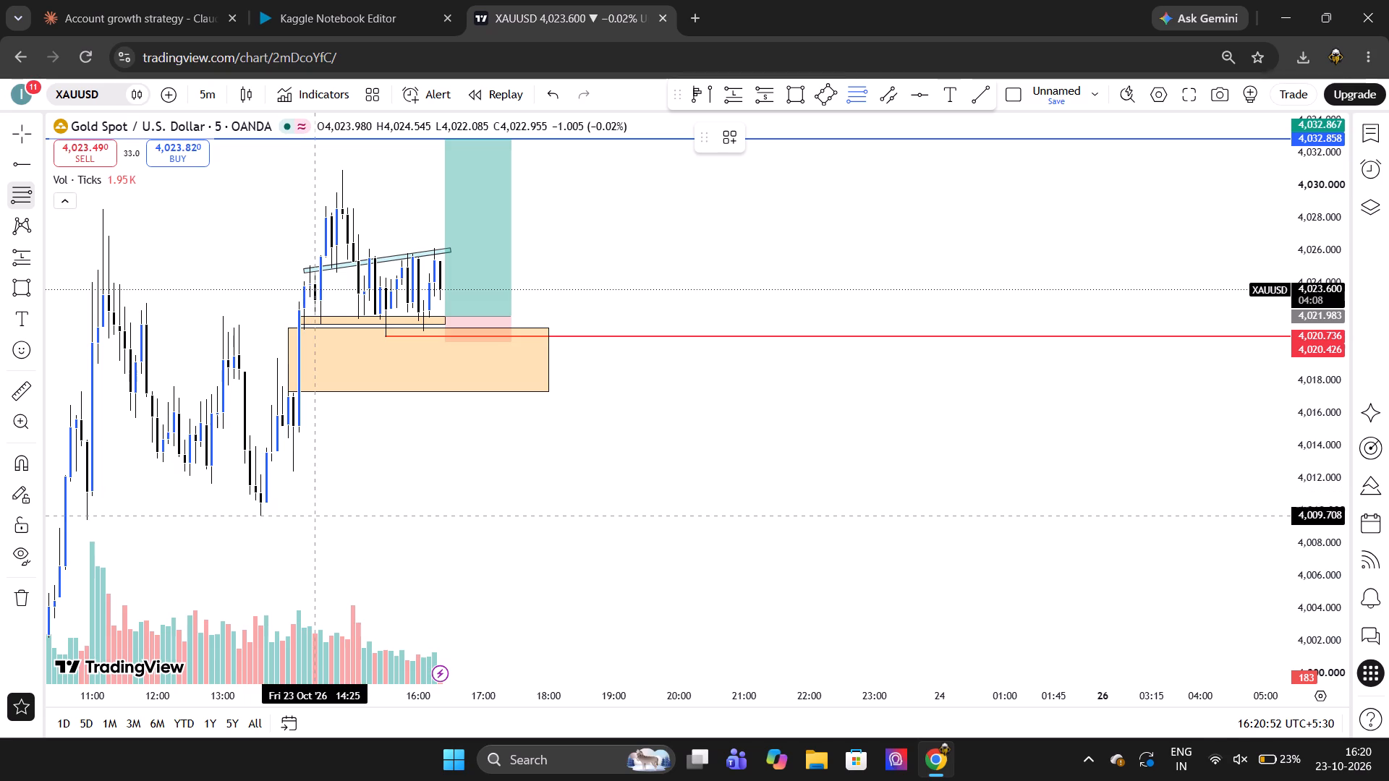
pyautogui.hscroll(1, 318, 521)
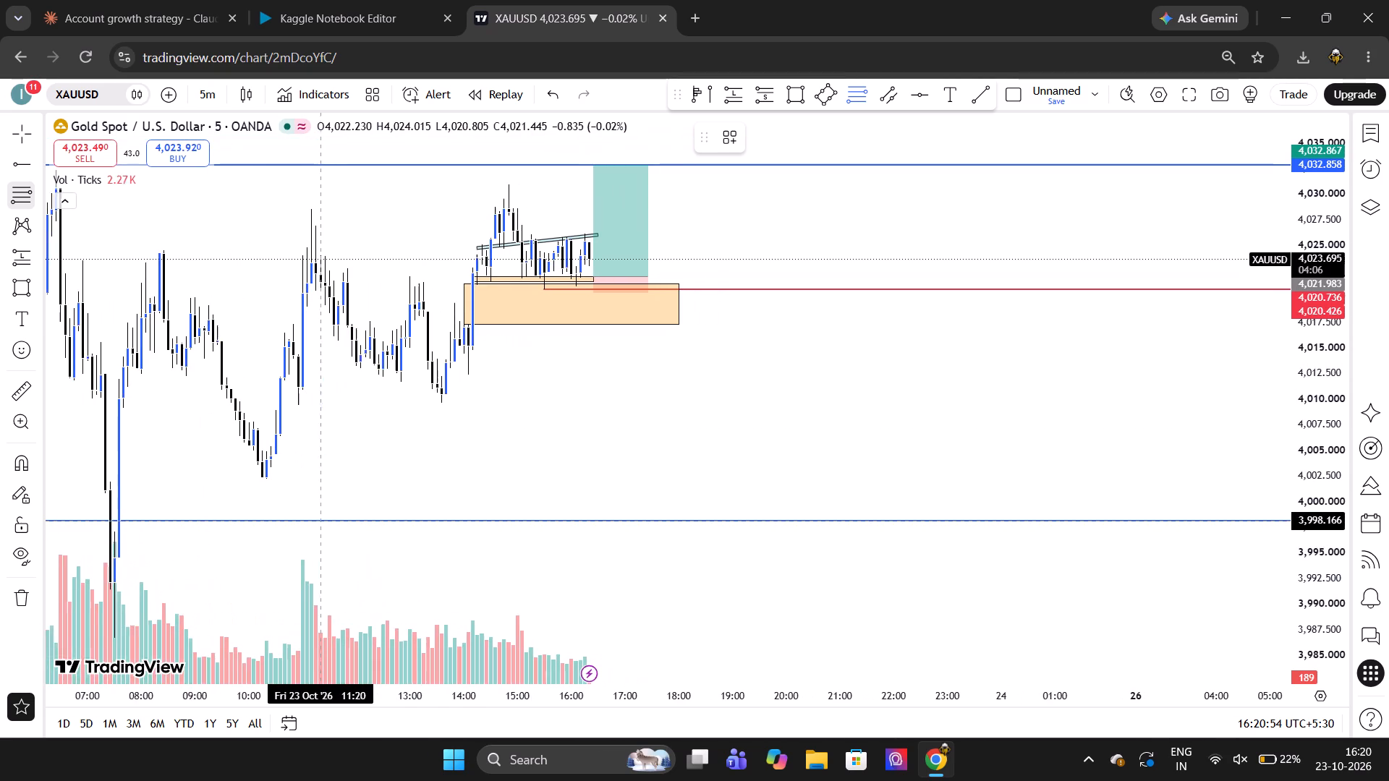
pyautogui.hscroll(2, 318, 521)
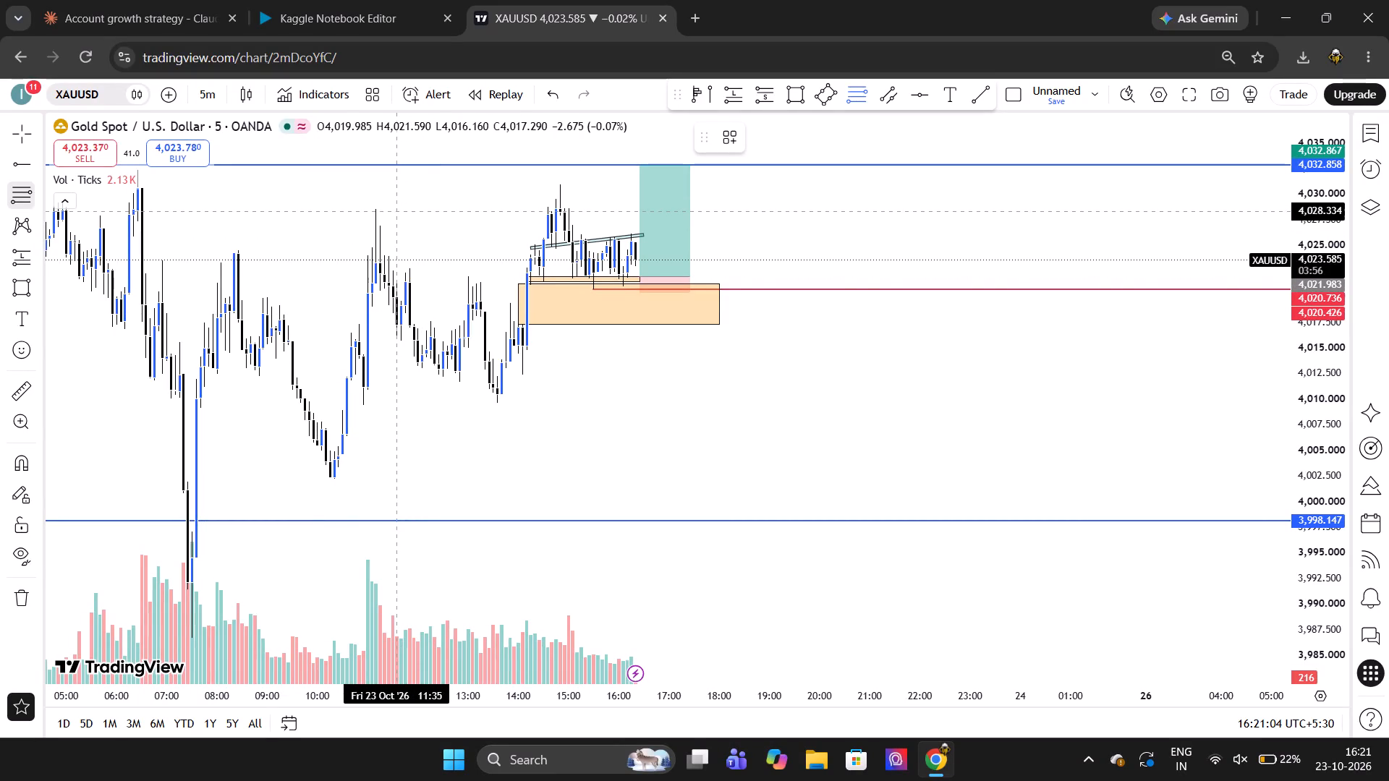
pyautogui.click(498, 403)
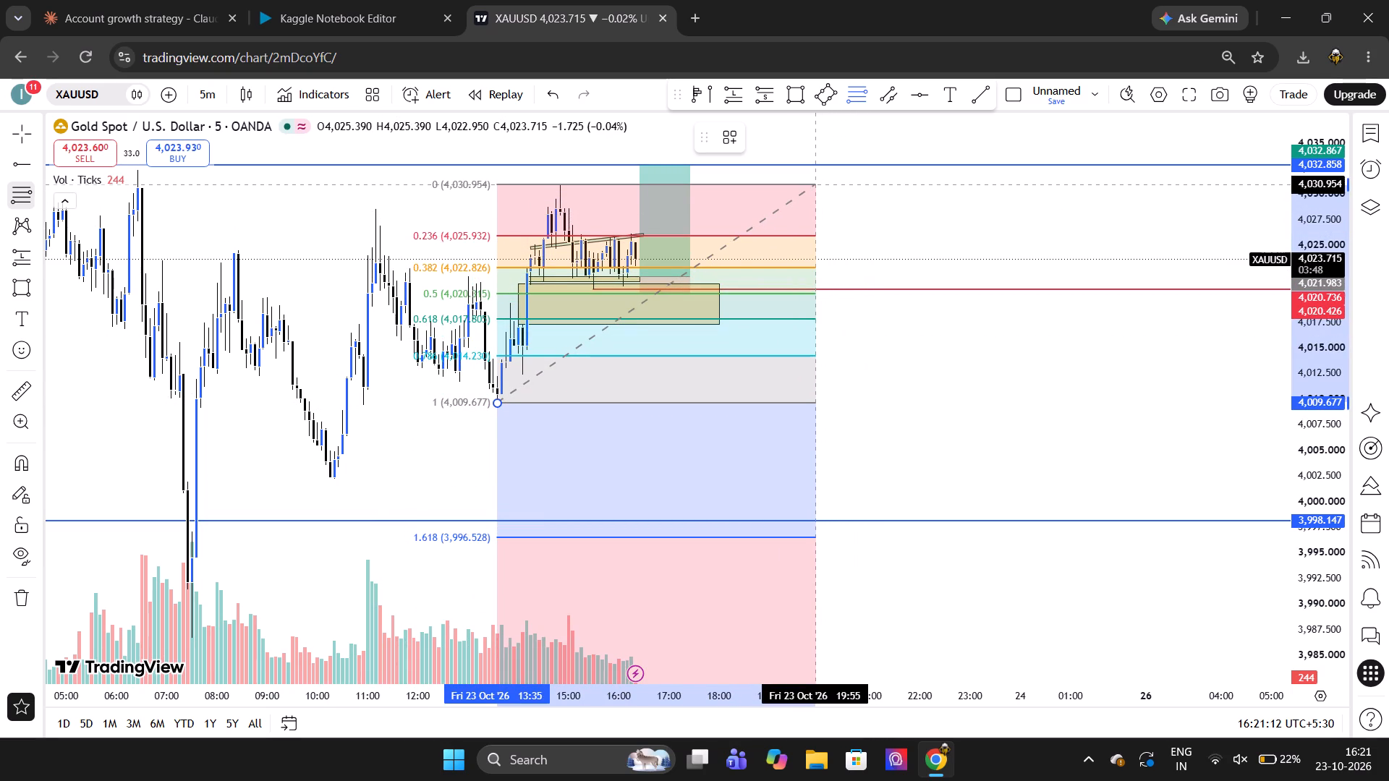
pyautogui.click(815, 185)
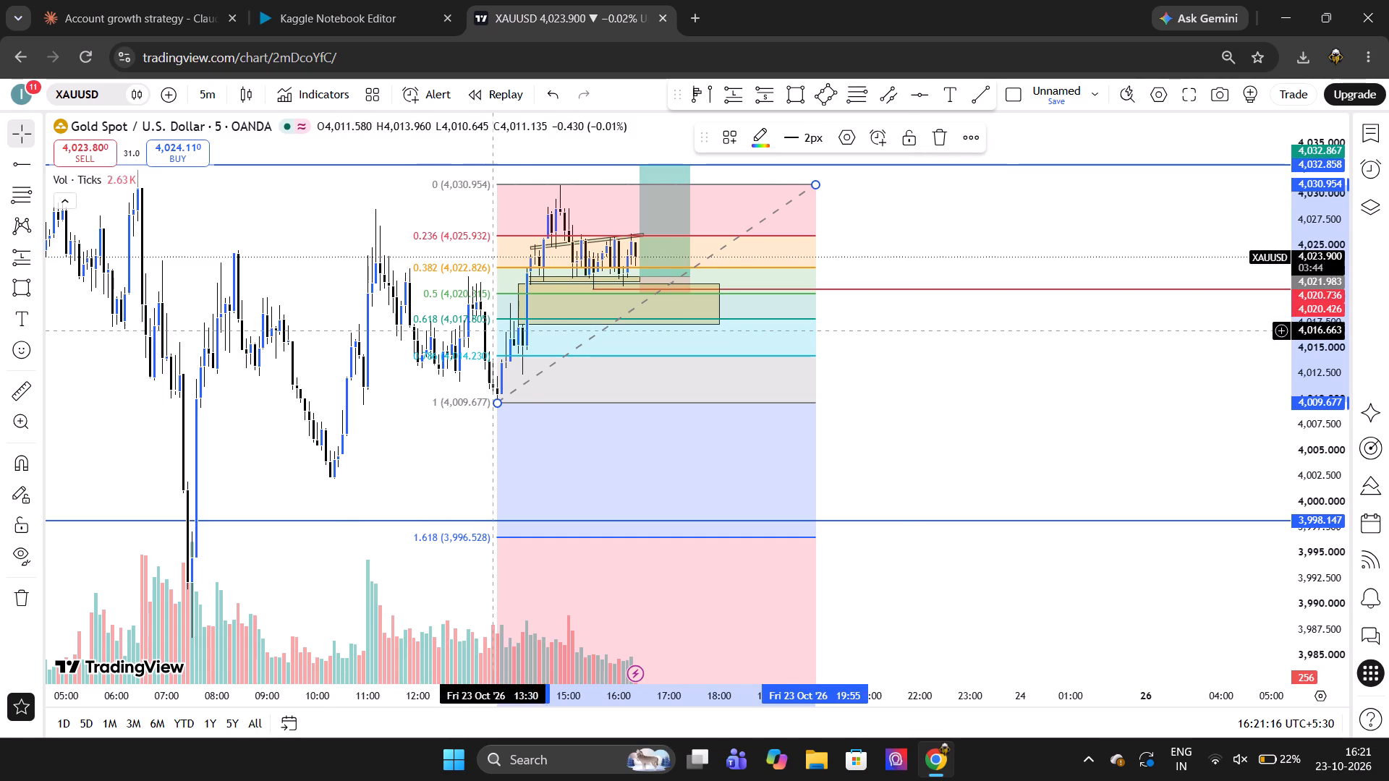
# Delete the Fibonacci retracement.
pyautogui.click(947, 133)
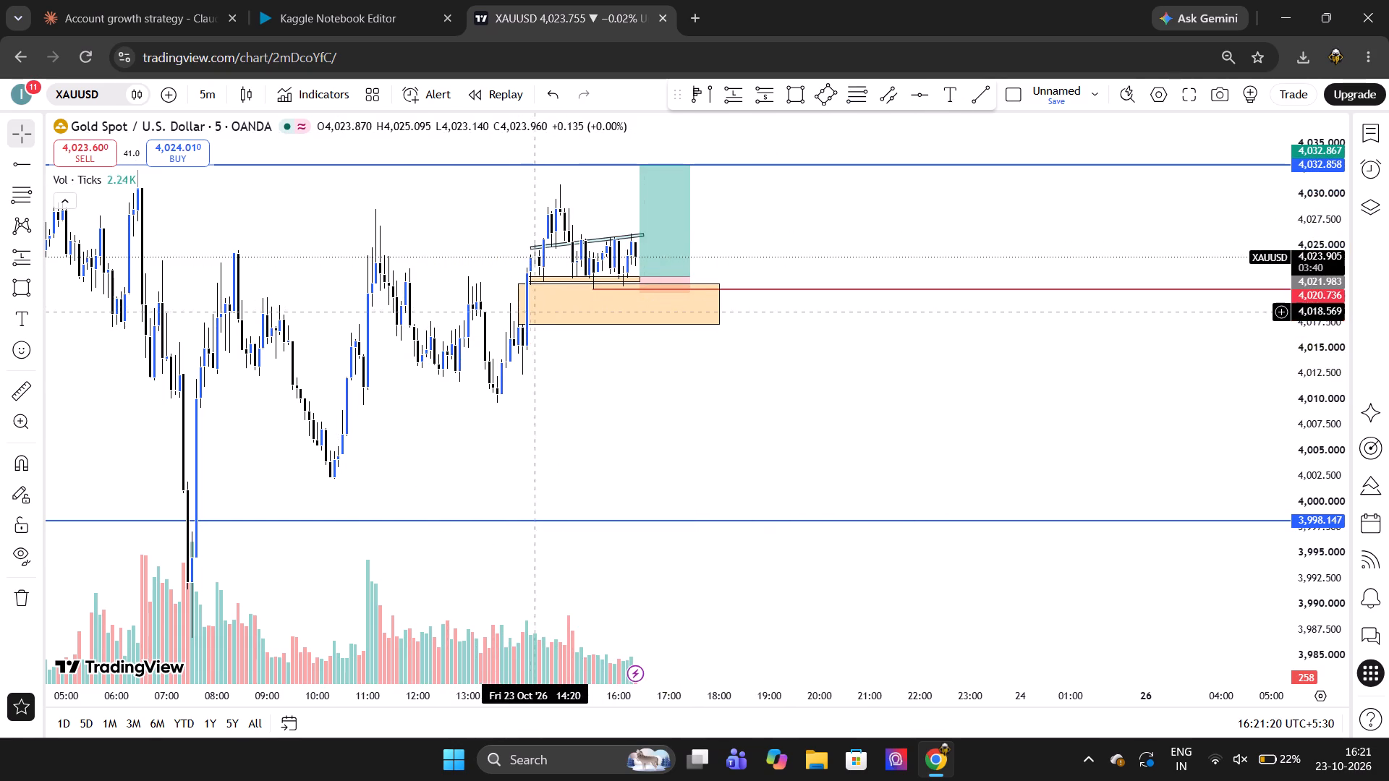
# Set the chart interval to 1 minute.
pyautogui.click(644, 381)
pyautogui.scroll(2, 644, 381)
pyautogui.click(626, 347)
pyautogui.hscroll(1, 626, 347)
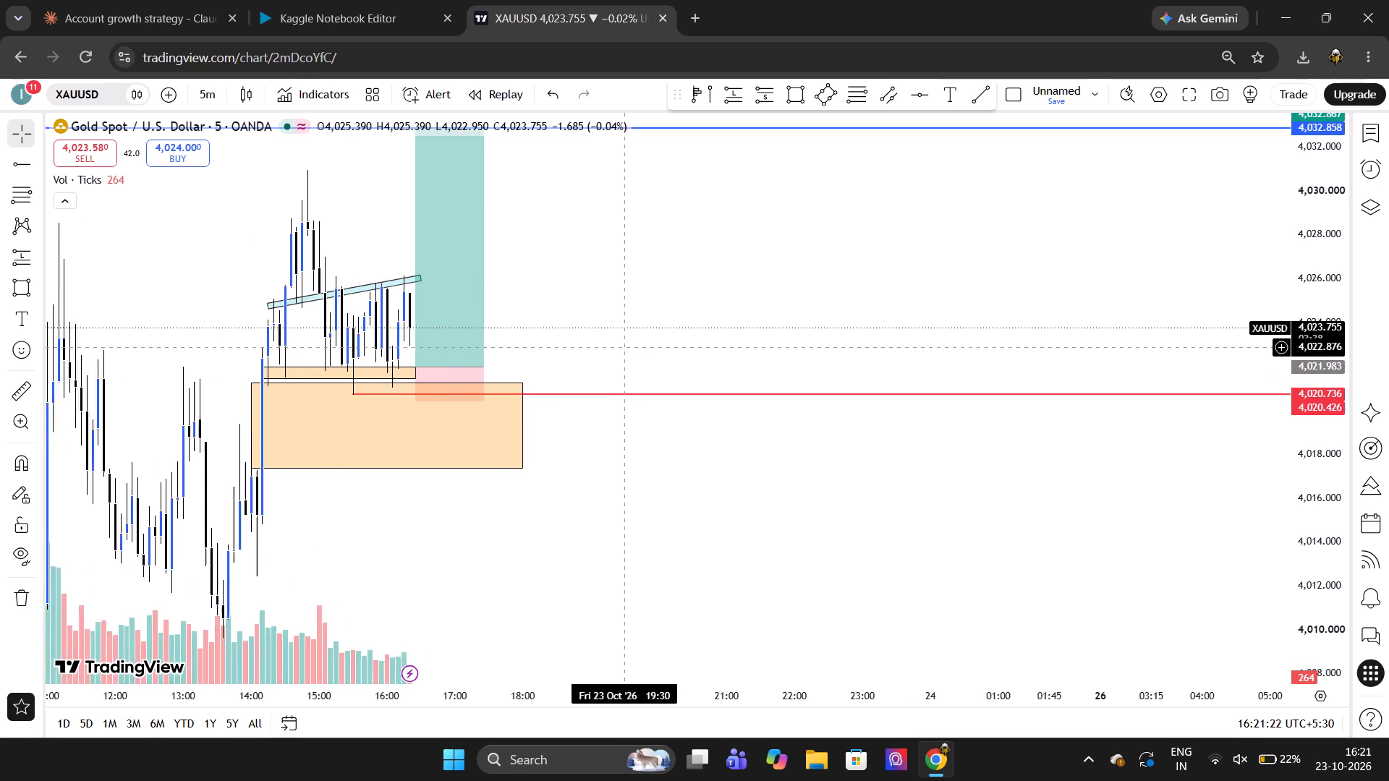
pyautogui.hscroll(1, 626, 347)
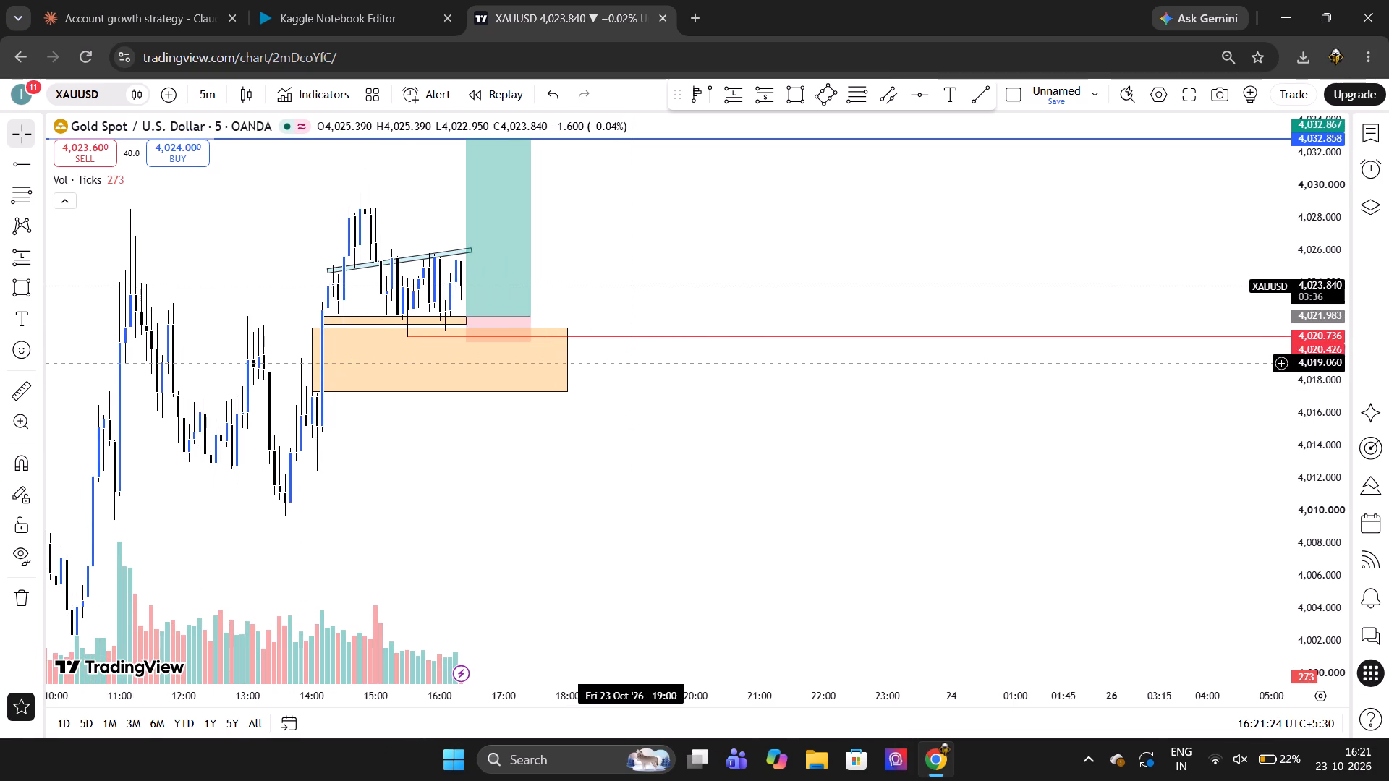
pyautogui.press('1')
pyautogui.press('Return')
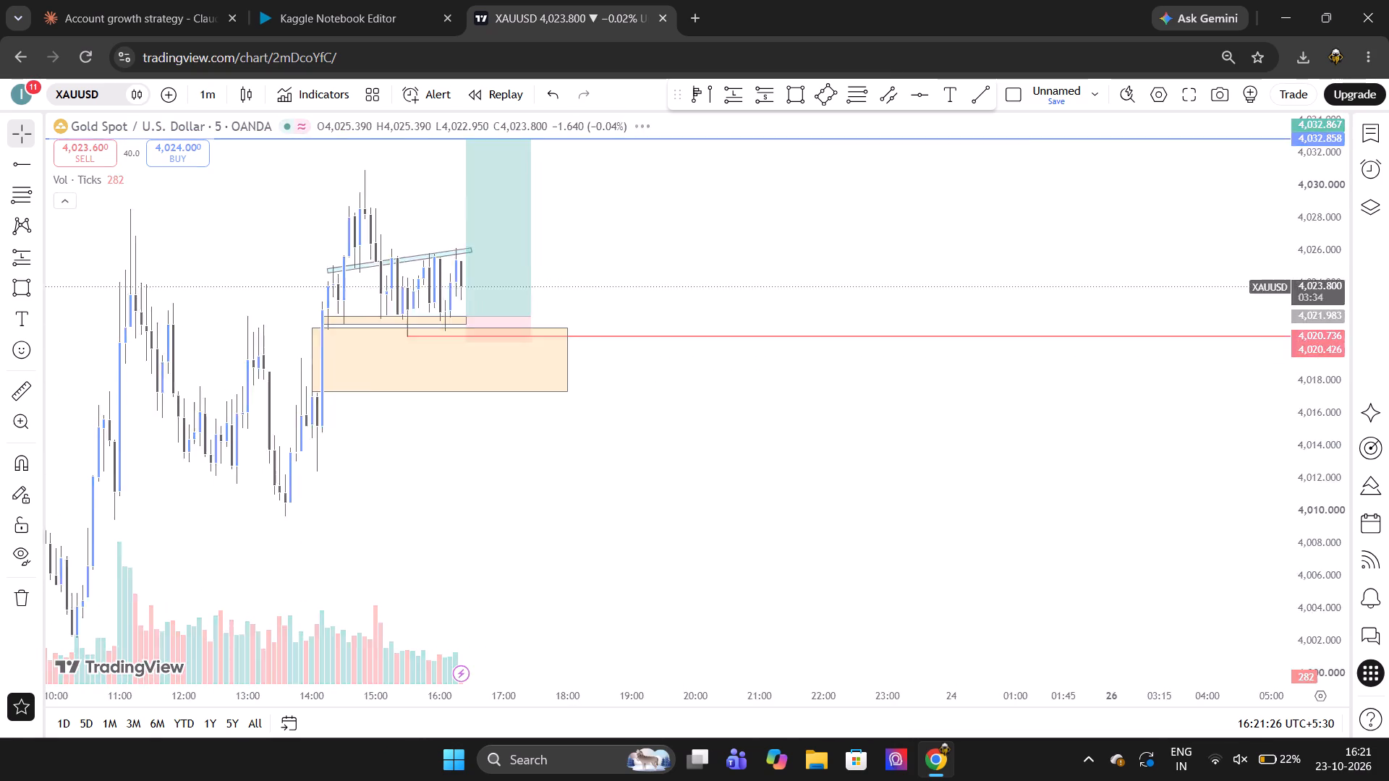
# Examine the 1-minute price action around the rising trendline band, the support zones and the long position.
pyautogui.scroll(-5, 634, 364)
pyautogui.scroll(3, 634, 364)
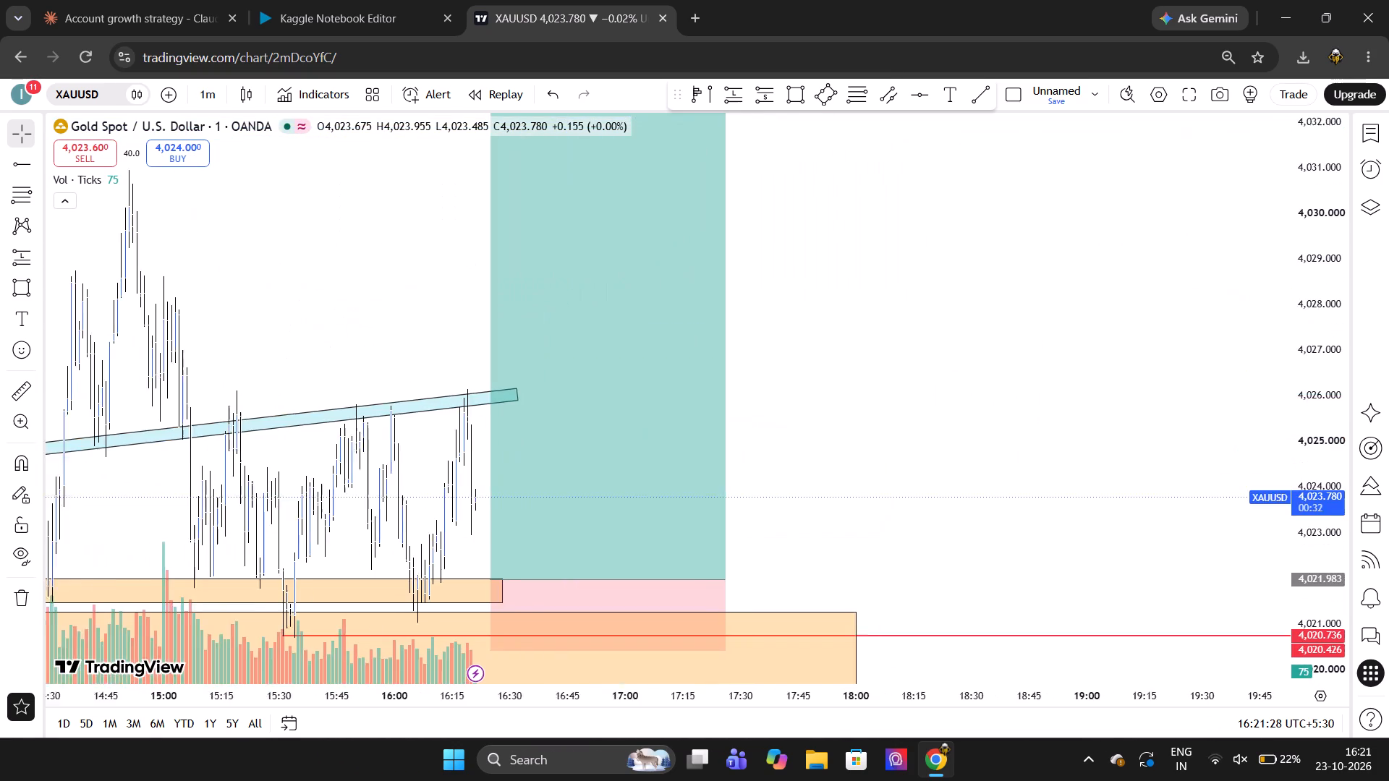
pyautogui.scroll(2, 634, 364)
pyautogui.hscroll(1, 887, 393)
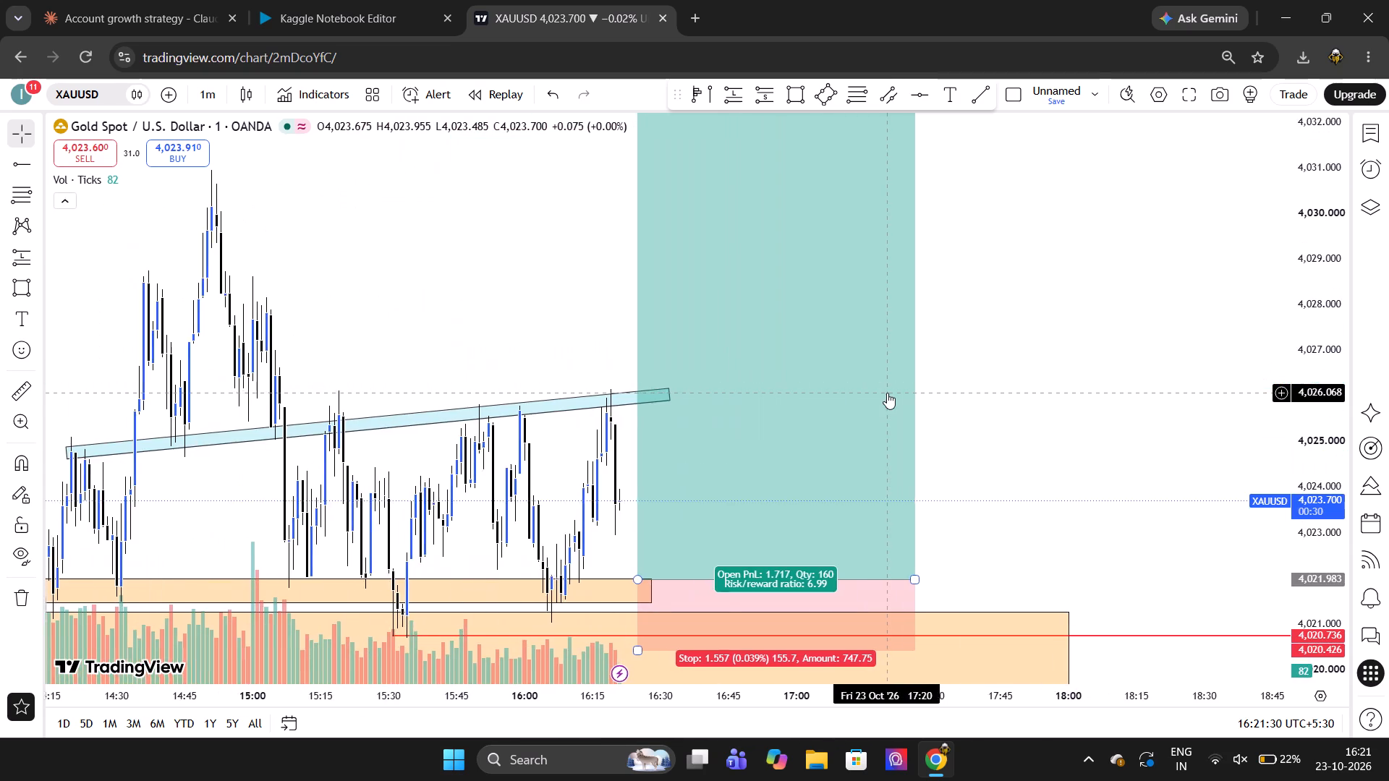
pyautogui.hscroll(1, 887, 393)
pyautogui.click(1066, 360)
pyautogui.scroll(-1, 1065, 357)
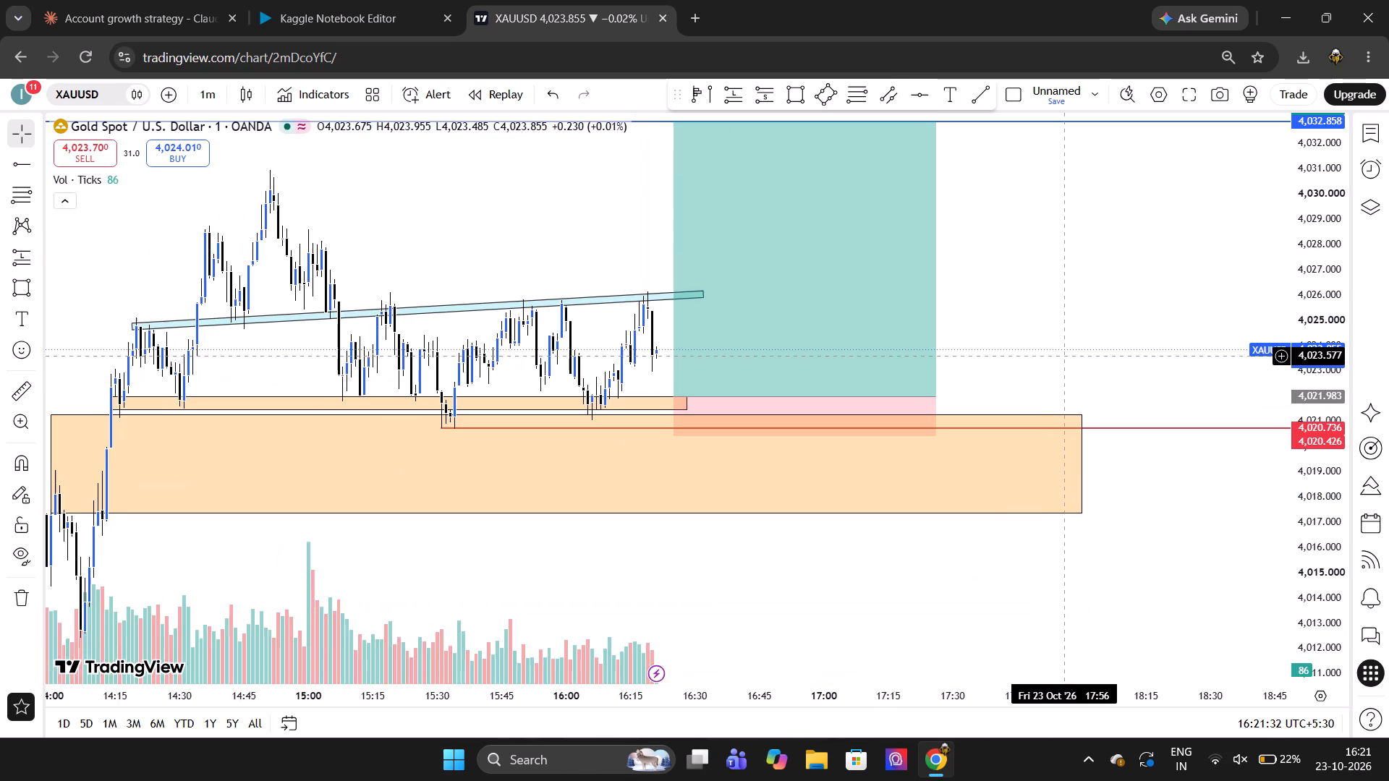
pyautogui.scroll(-1, 1065, 357)
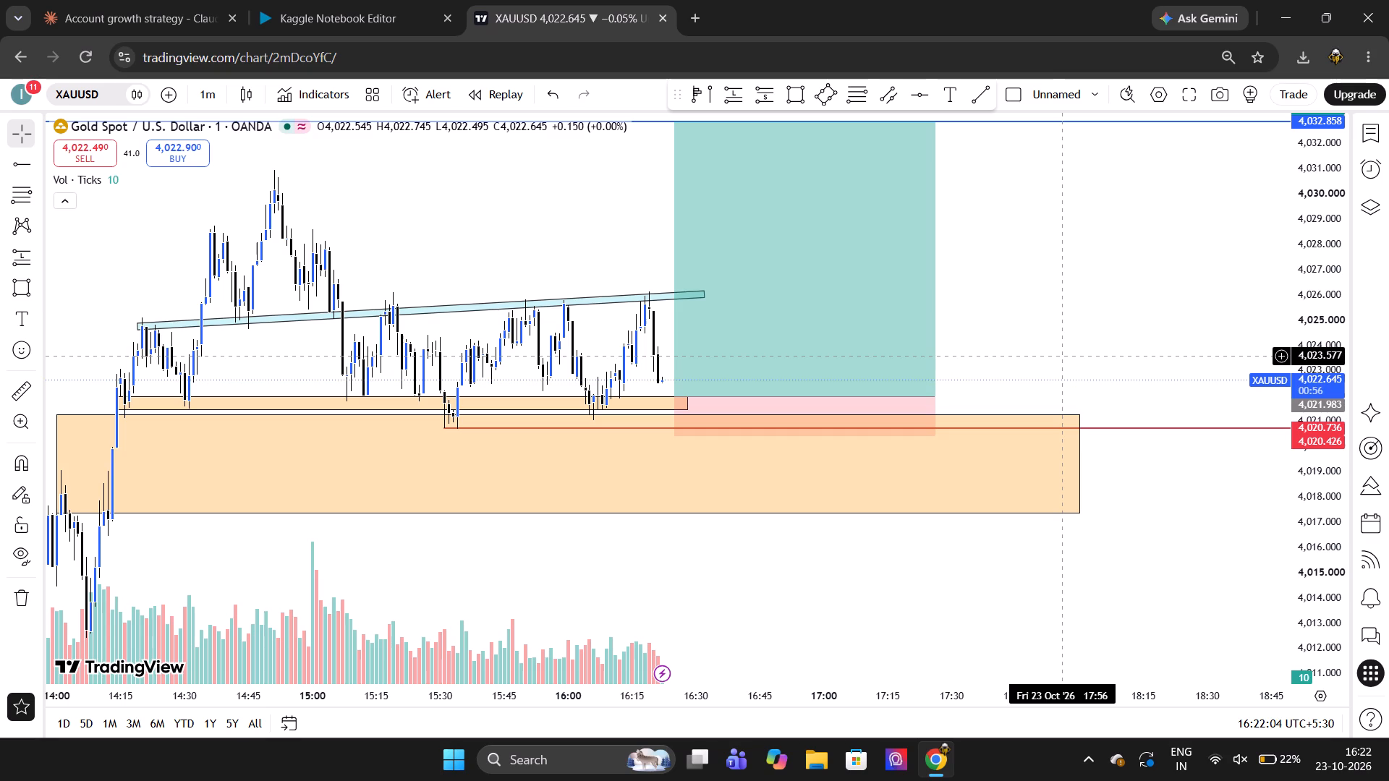
pyautogui.scroll(1, 1065, 357)
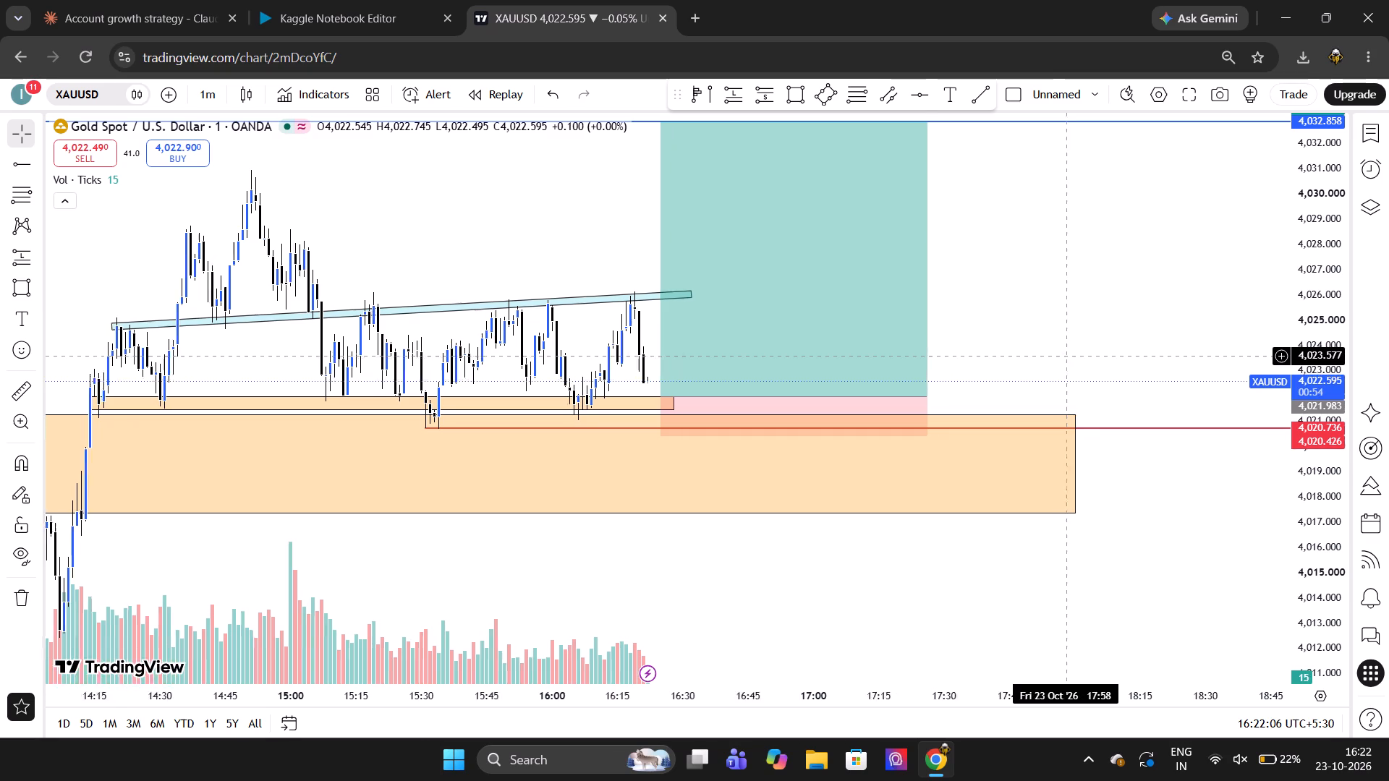
pyautogui.scroll(1, 1065, 357)
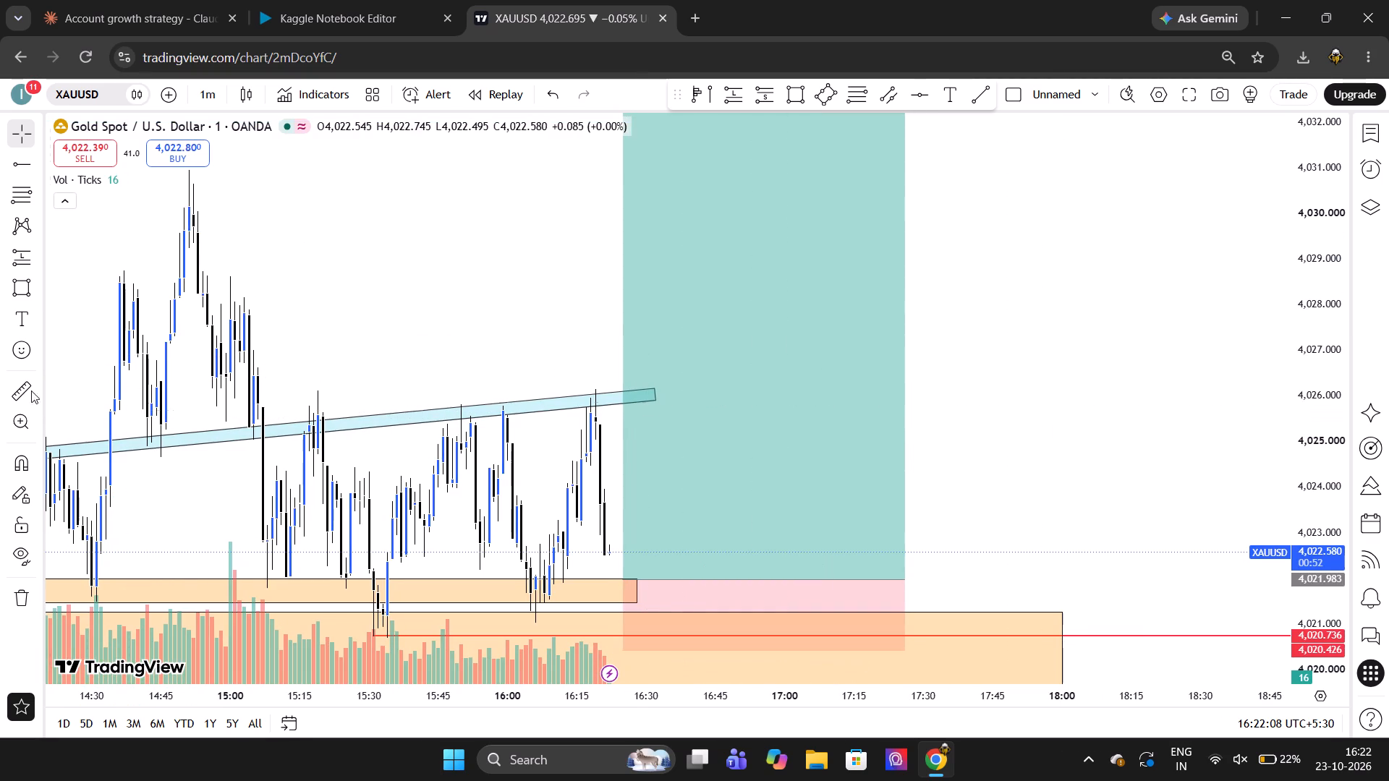
# Measure the price distance from about 4,025.39 at the 16:21 candle down to just above the long position's entry.
pyautogui.click(25, 388)
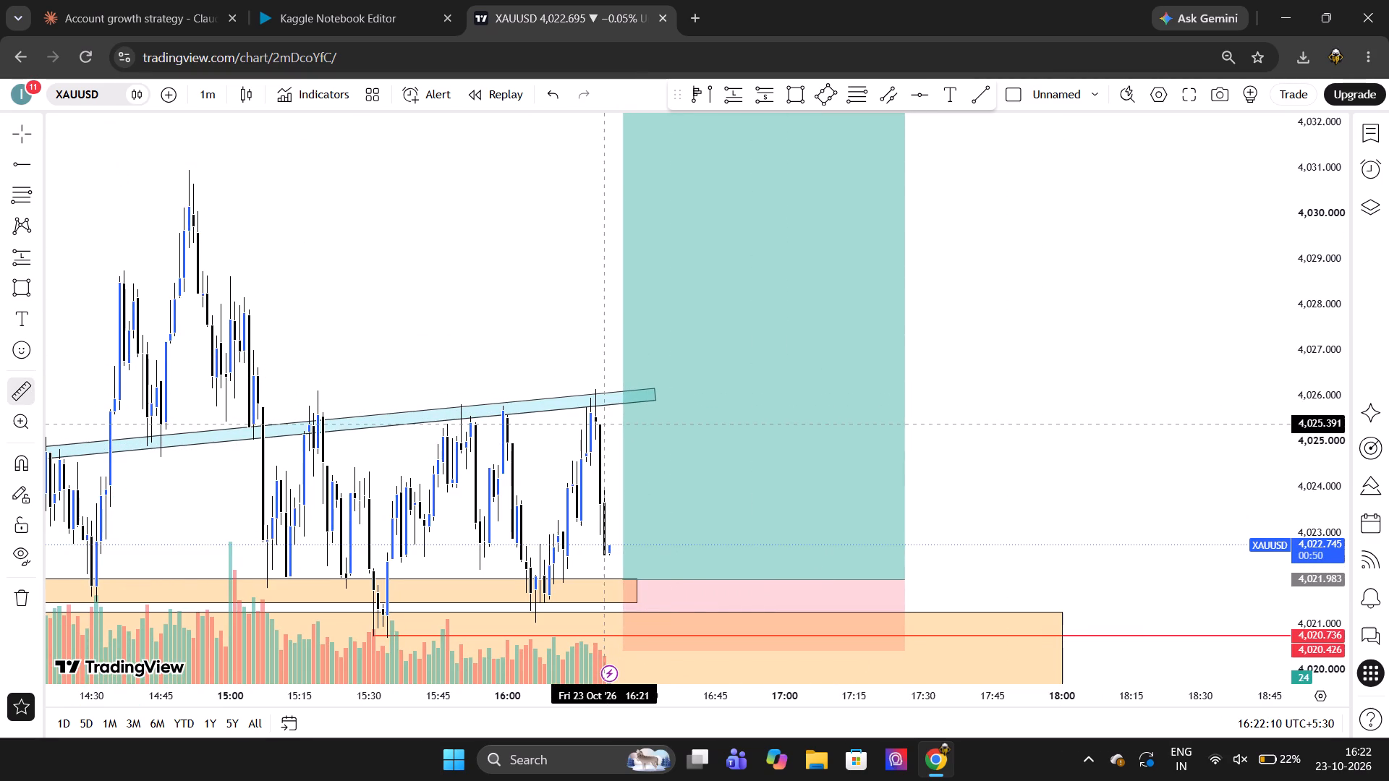
pyautogui.moveTo(607, 424); pyautogui.dragTo(610, 478)
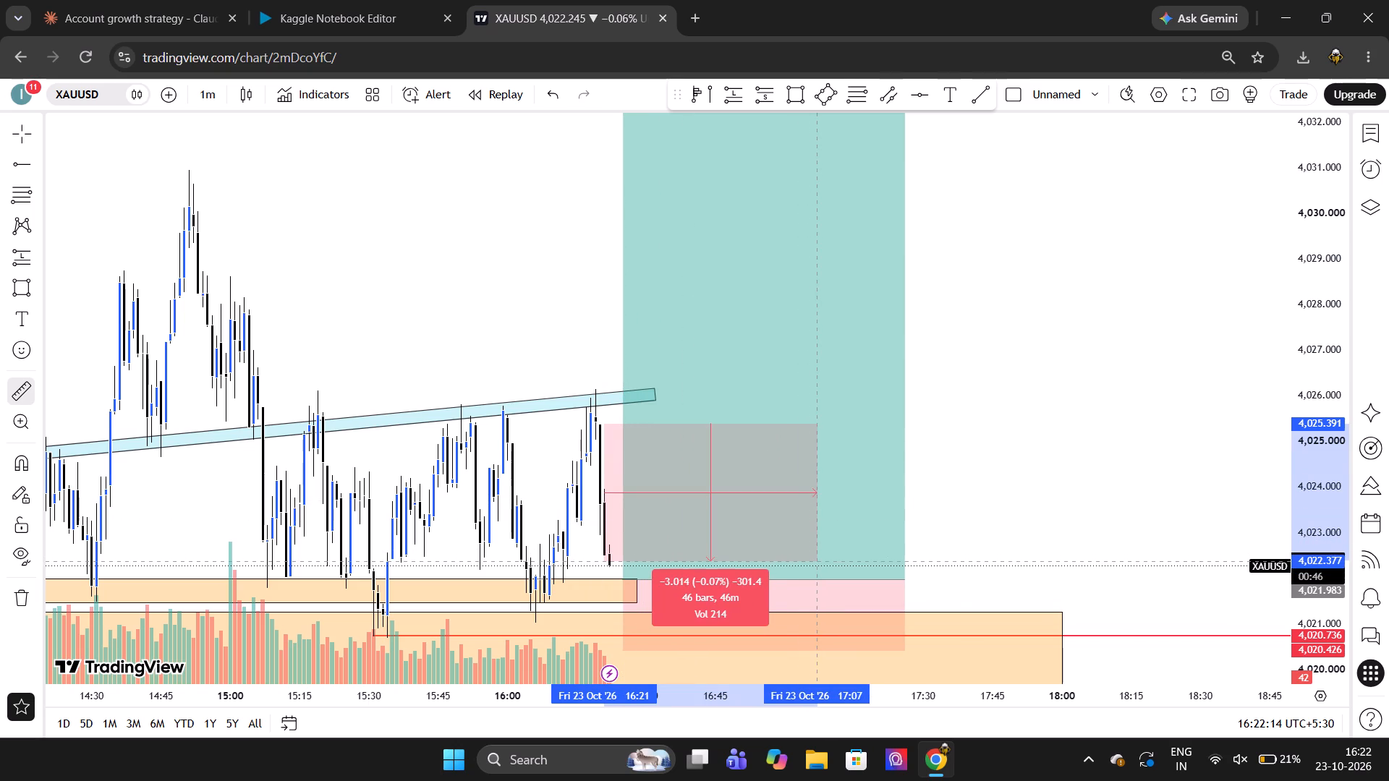
pyautogui.doubleClick(1122, 438)
# Measure the price distance from the long position's entry down to just below the large support rectangle.
pyautogui.scroll(-1, 1122, 438)
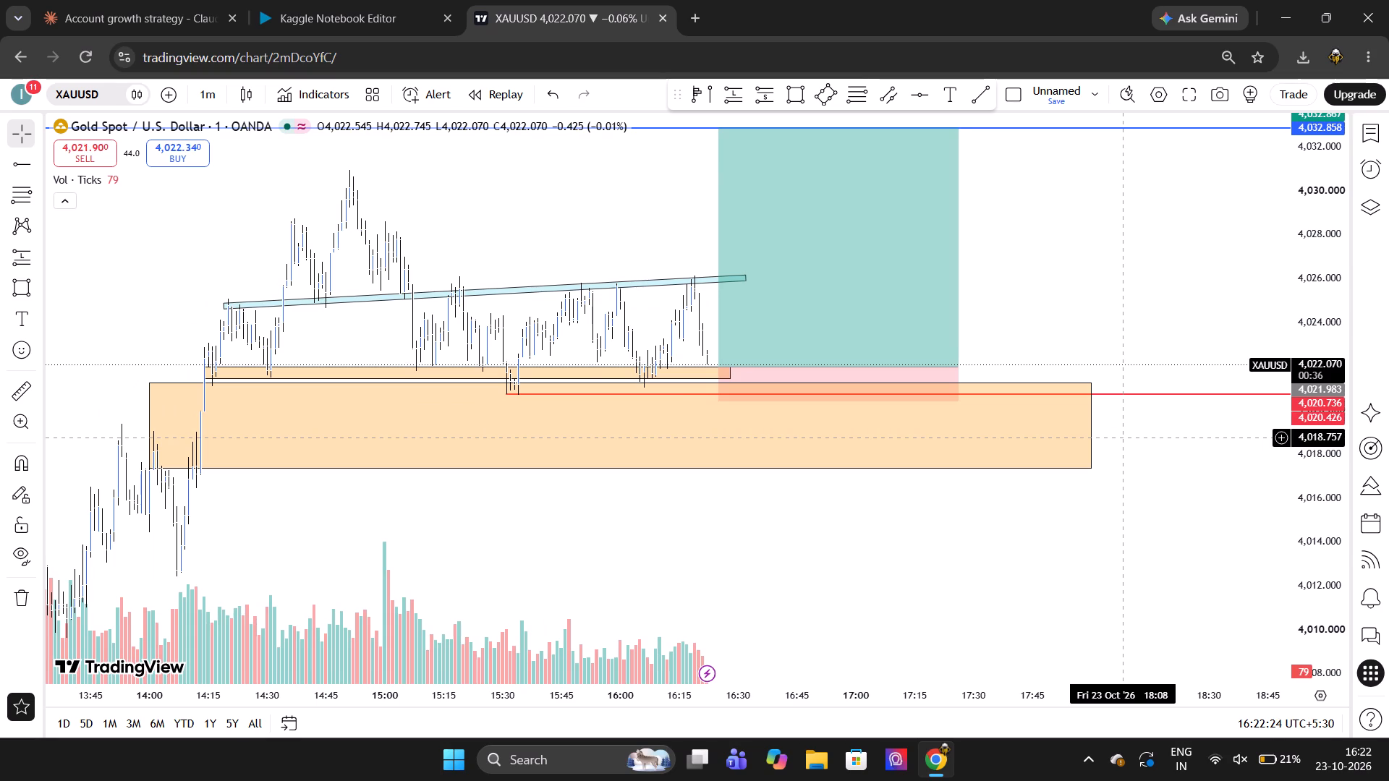
pyautogui.hscroll(-2, 1122, 438)
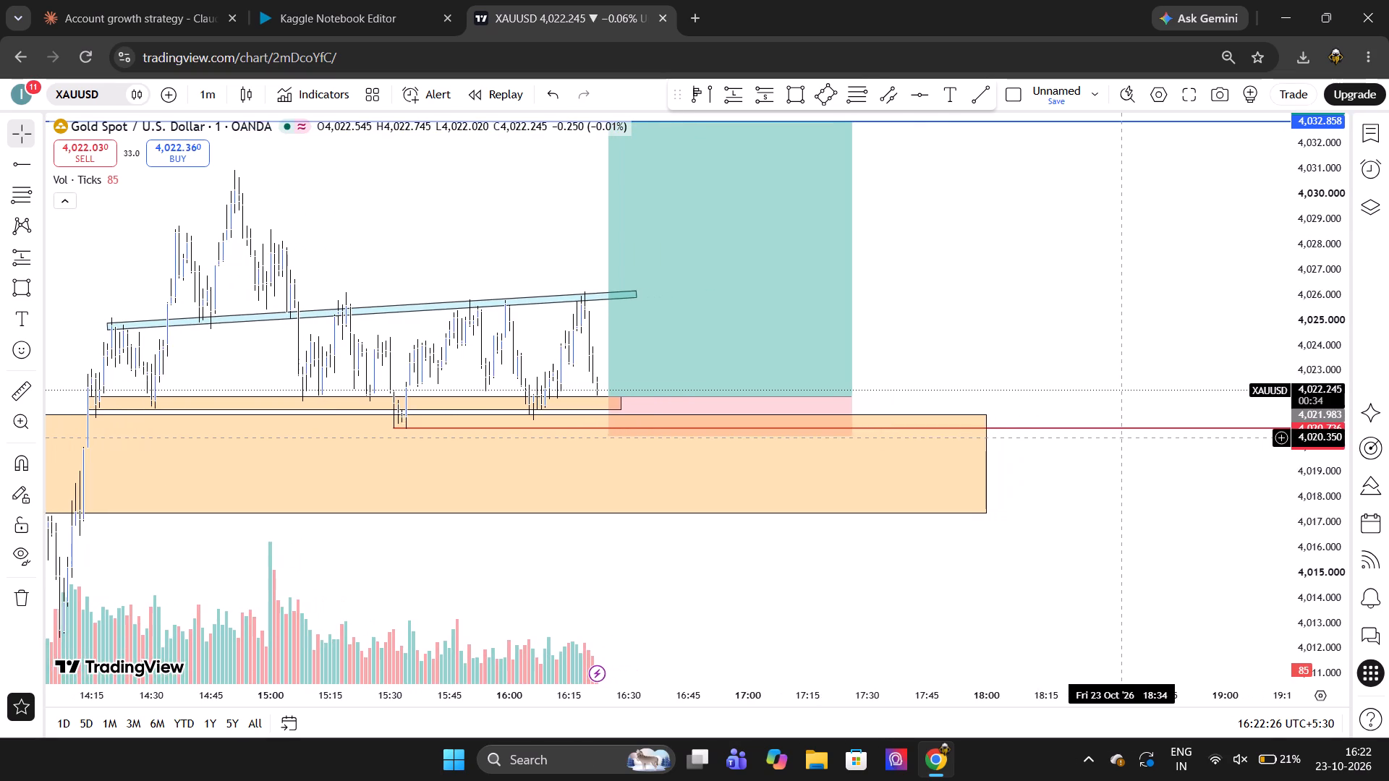
pyautogui.hscroll(-1, 1122, 438)
pyautogui.click(30, 380)
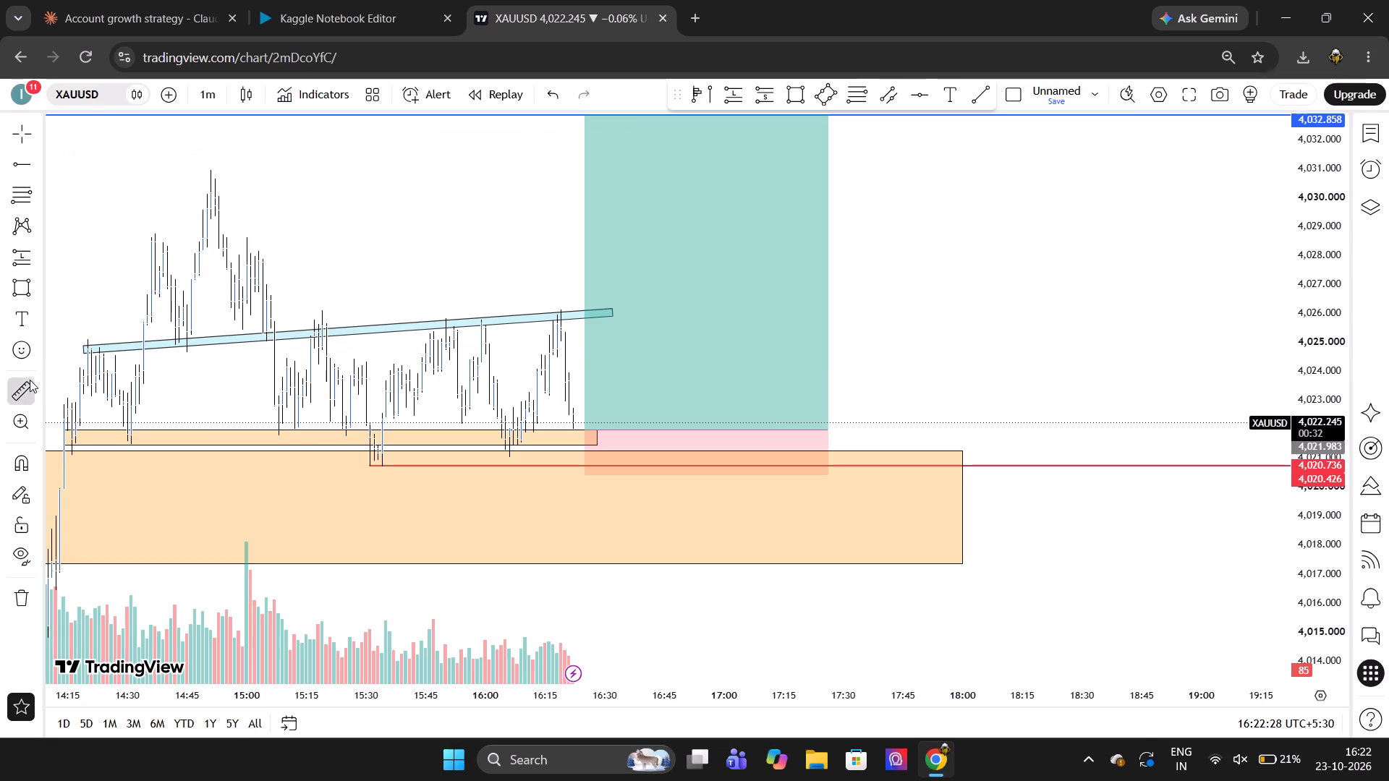
pyautogui.moveTo(901, 430); pyautogui.dragTo(877, 578)
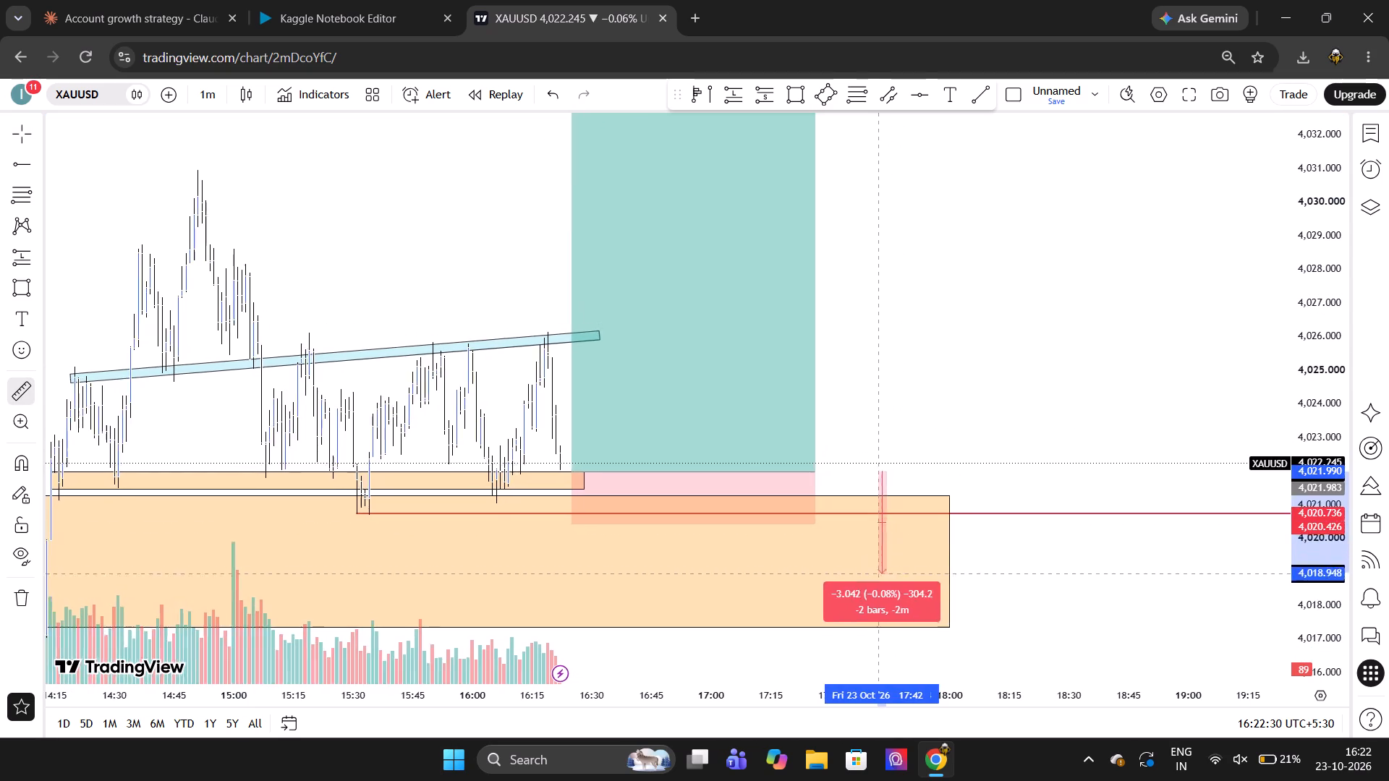
pyautogui.moveTo(877, 578); pyautogui.dragTo(874, 623)
pyautogui.scroll(-2, 874, 623)
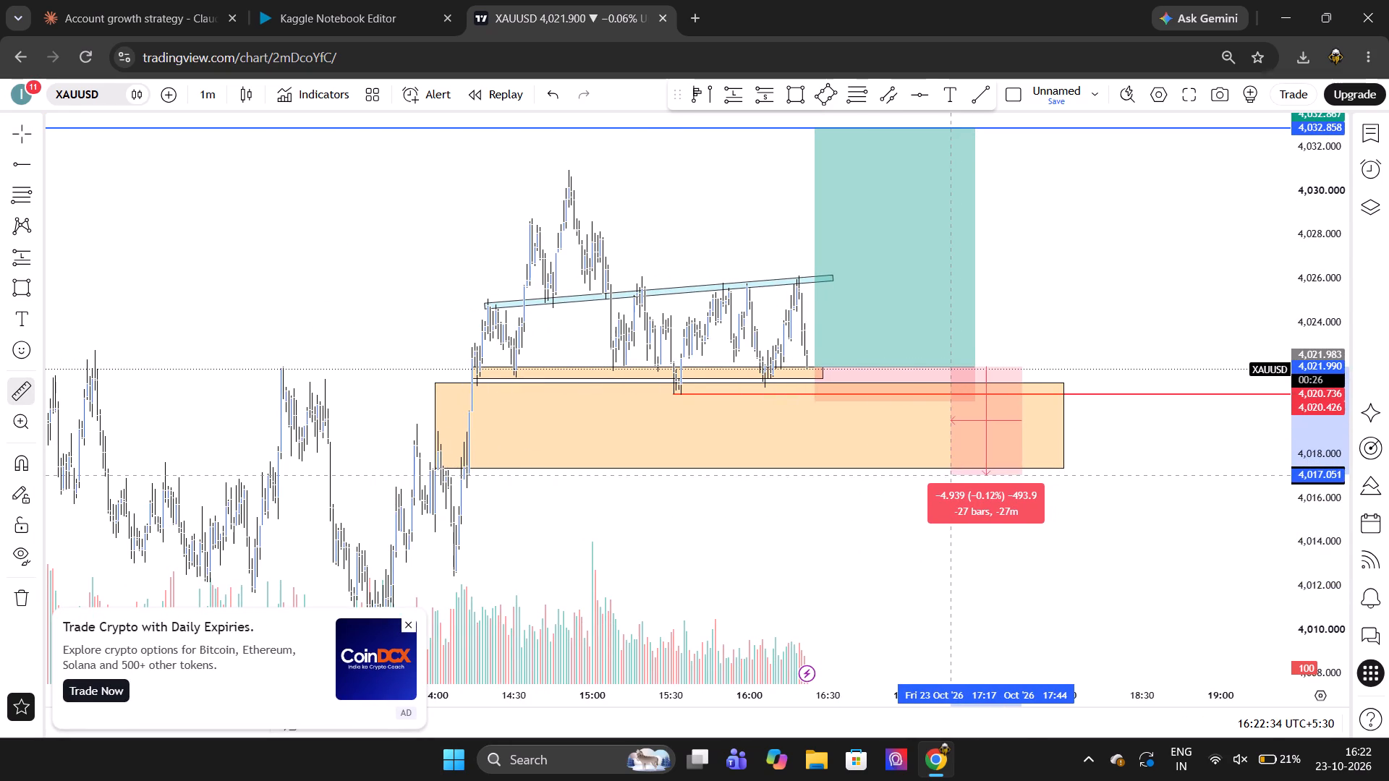
pyautogui.doubleClick(951, 475)
# Lower the long position's stop to about 4,017.088, just beneath the large support rectangle.
pyautogui.moveTo(812, 399); pyautogui.dragTo(804, 474)
pyautogui.click(792, 557)
# Dismiss the advert and examine the adjusted long position against the support zones and the latest 1-minute candles.
pyautogui.scroll(-1, 792, 557)
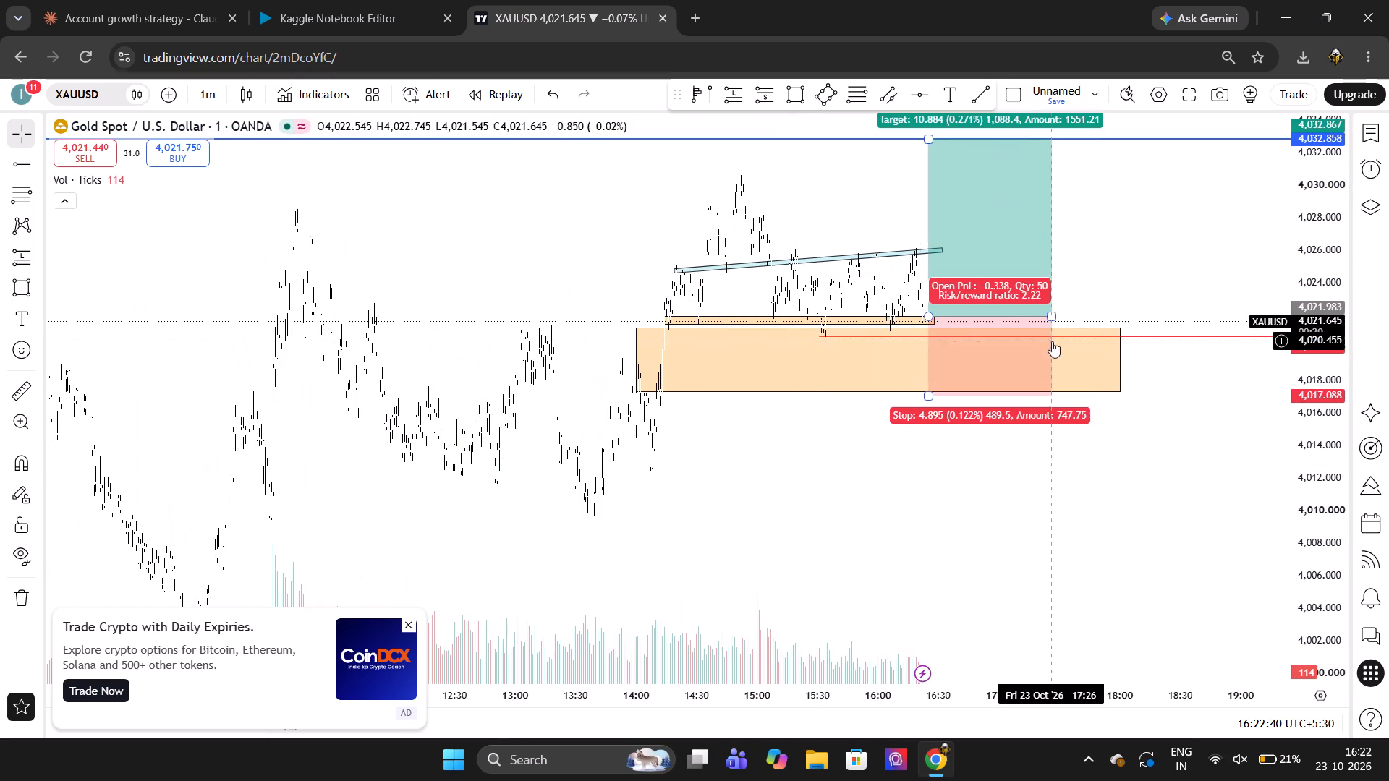
pyautogui.scroll(2, 835, 602)
pyautogui.scroll(1, 910, 419)
pyautogui.scroll(-1, 910, 419)
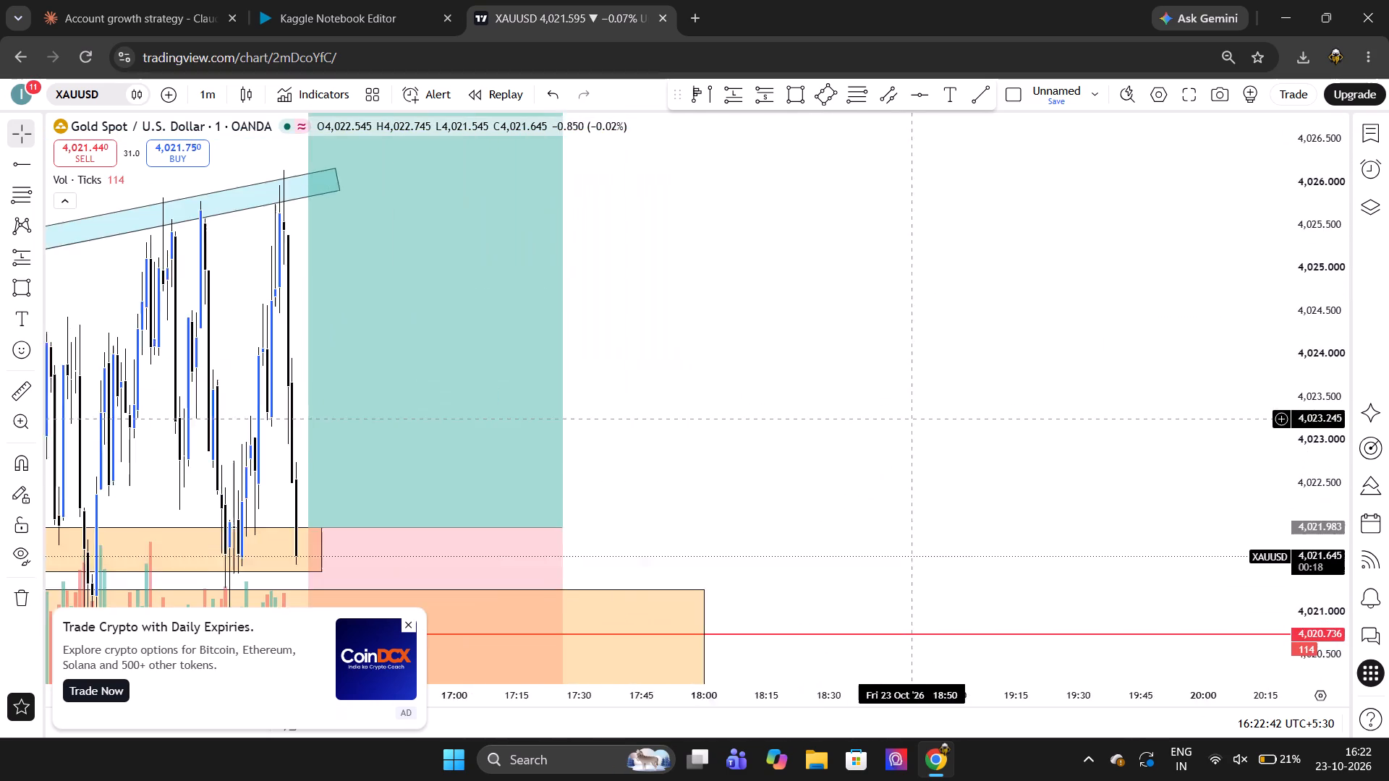
pyautogui.scroll(-1, 910, 419)
pyautogui.scroll(1, 910, 419)
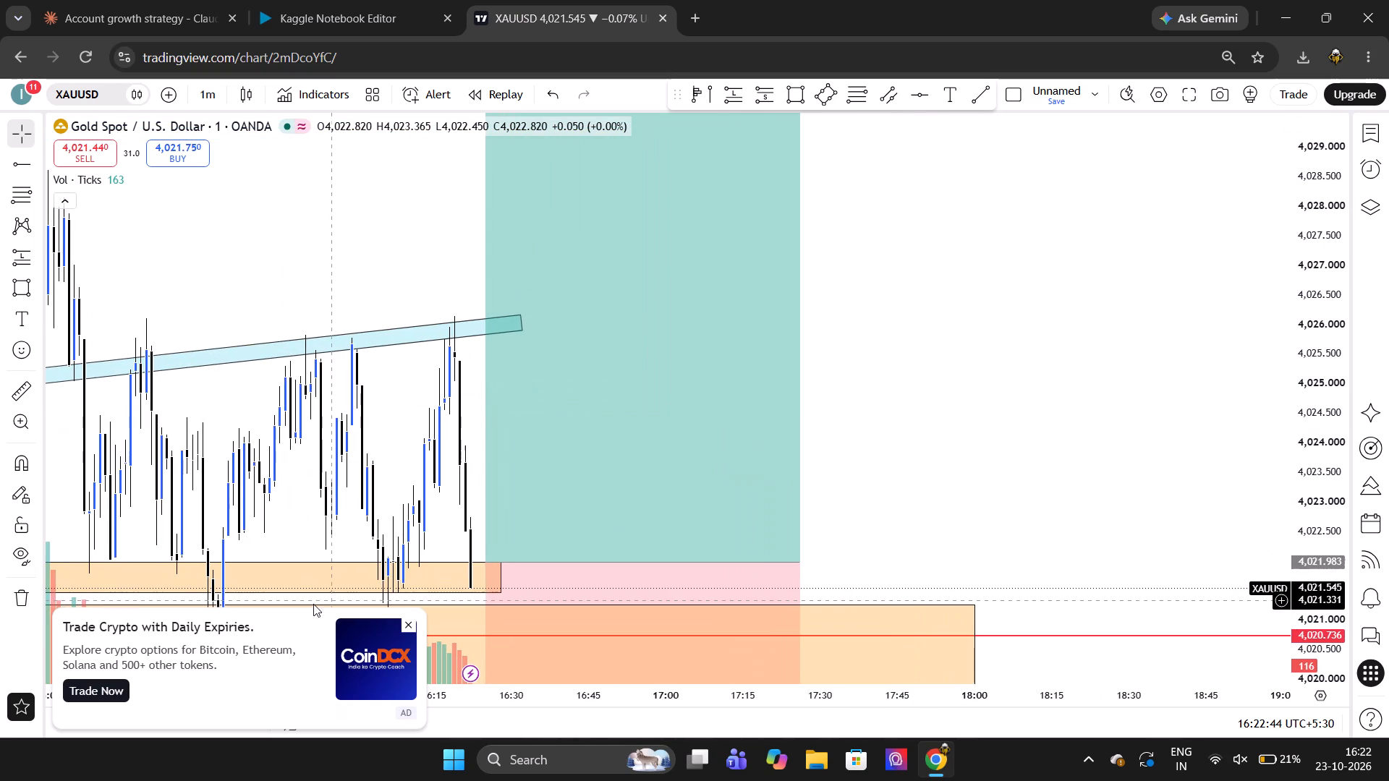
pyautogui.click(407, 623)
pyautogui.scroll(-1, 1070, 380)
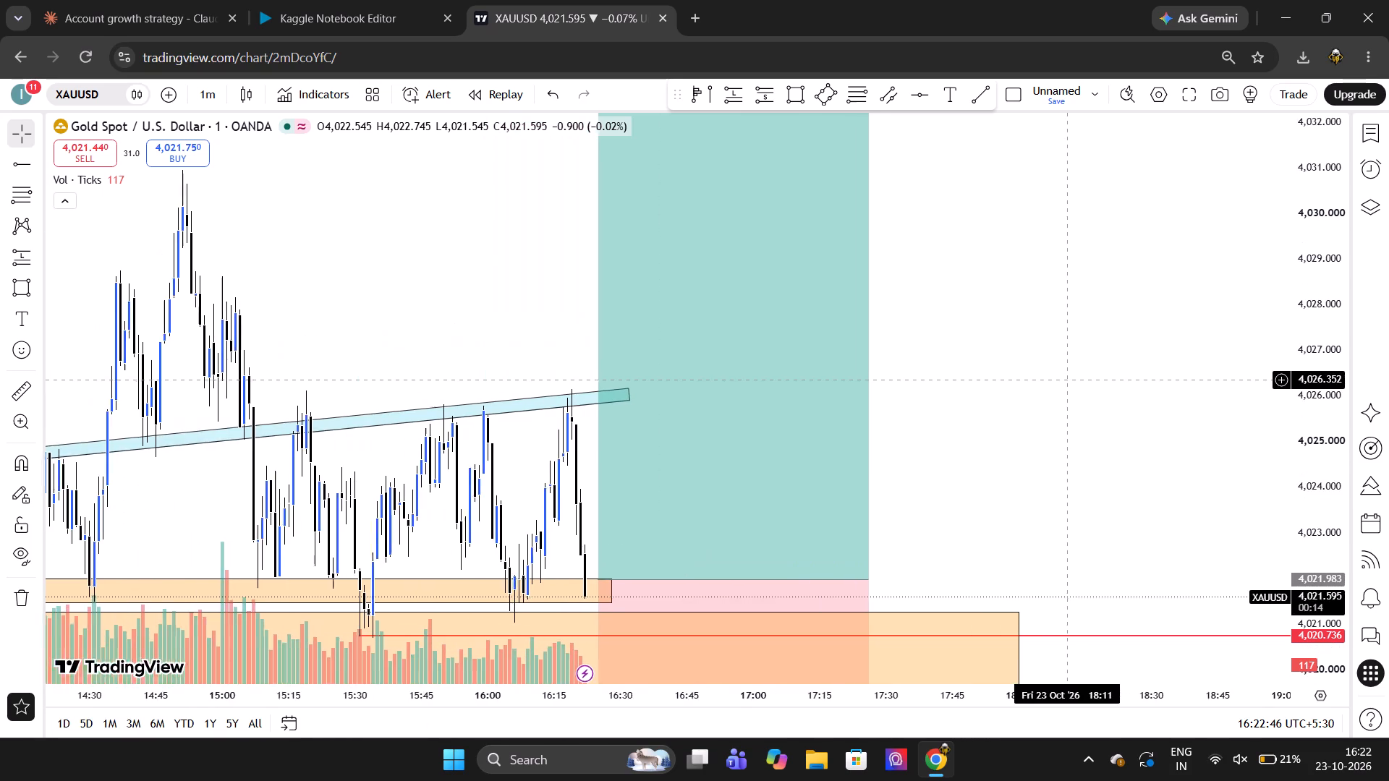
pyautogui.scroll(-1, 1070, 380)
pyautogui.hscroll(2, 1070, 380)
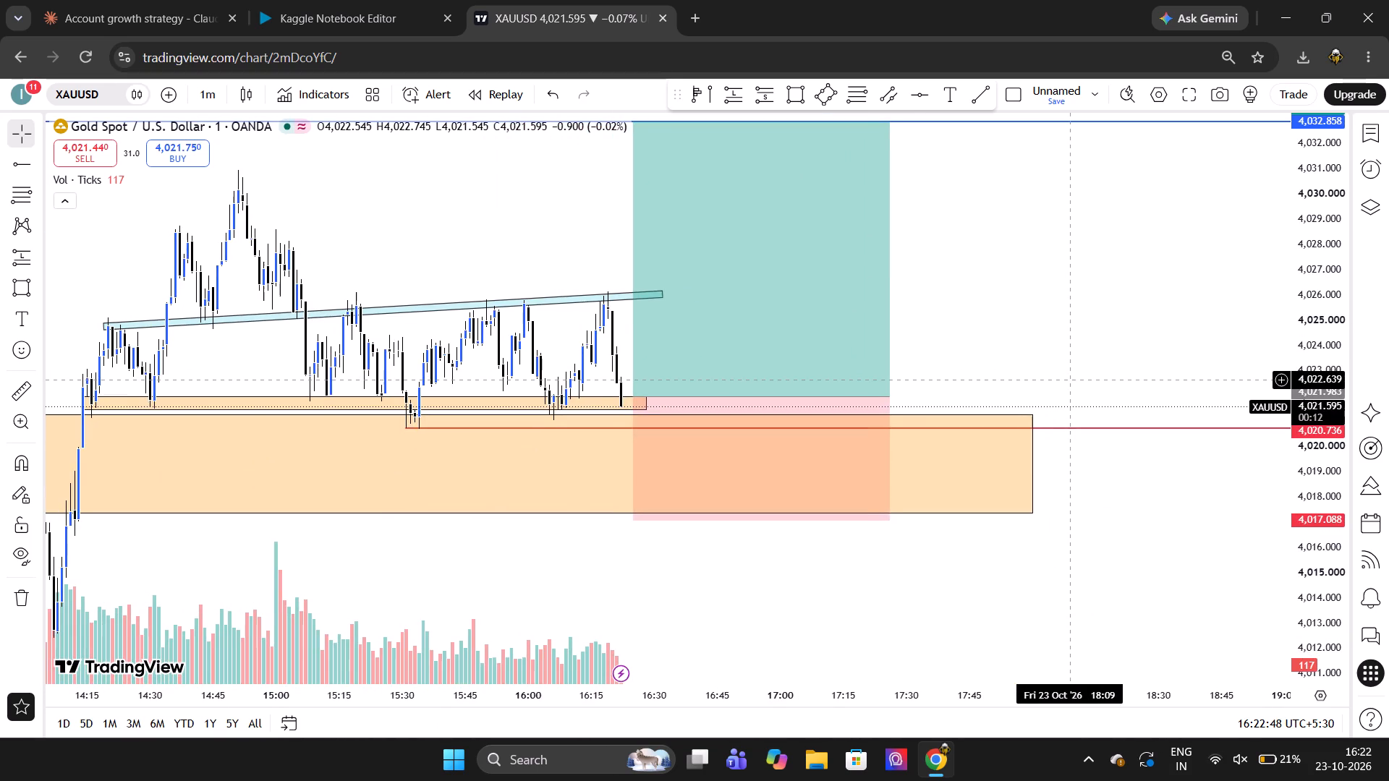
pyautogui.hscroll(1, 1070, 380)
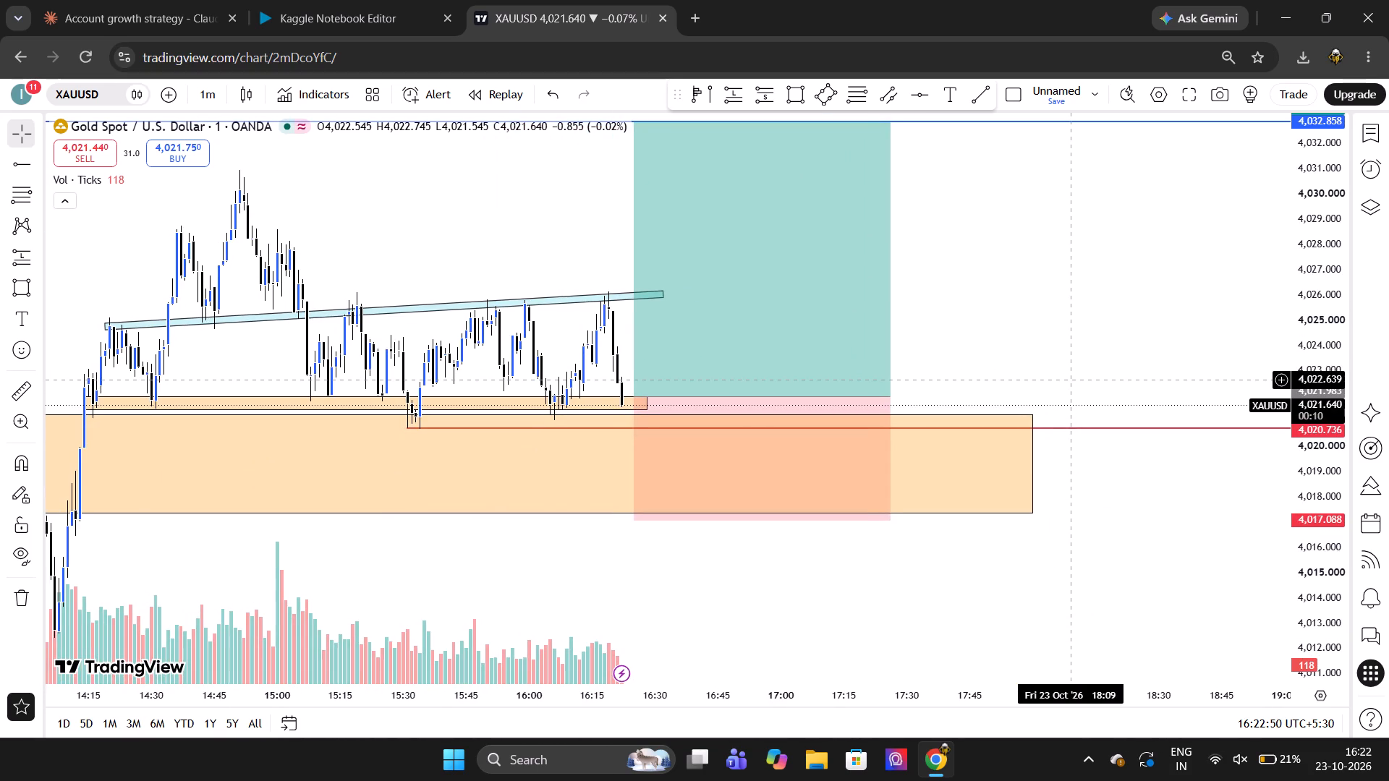
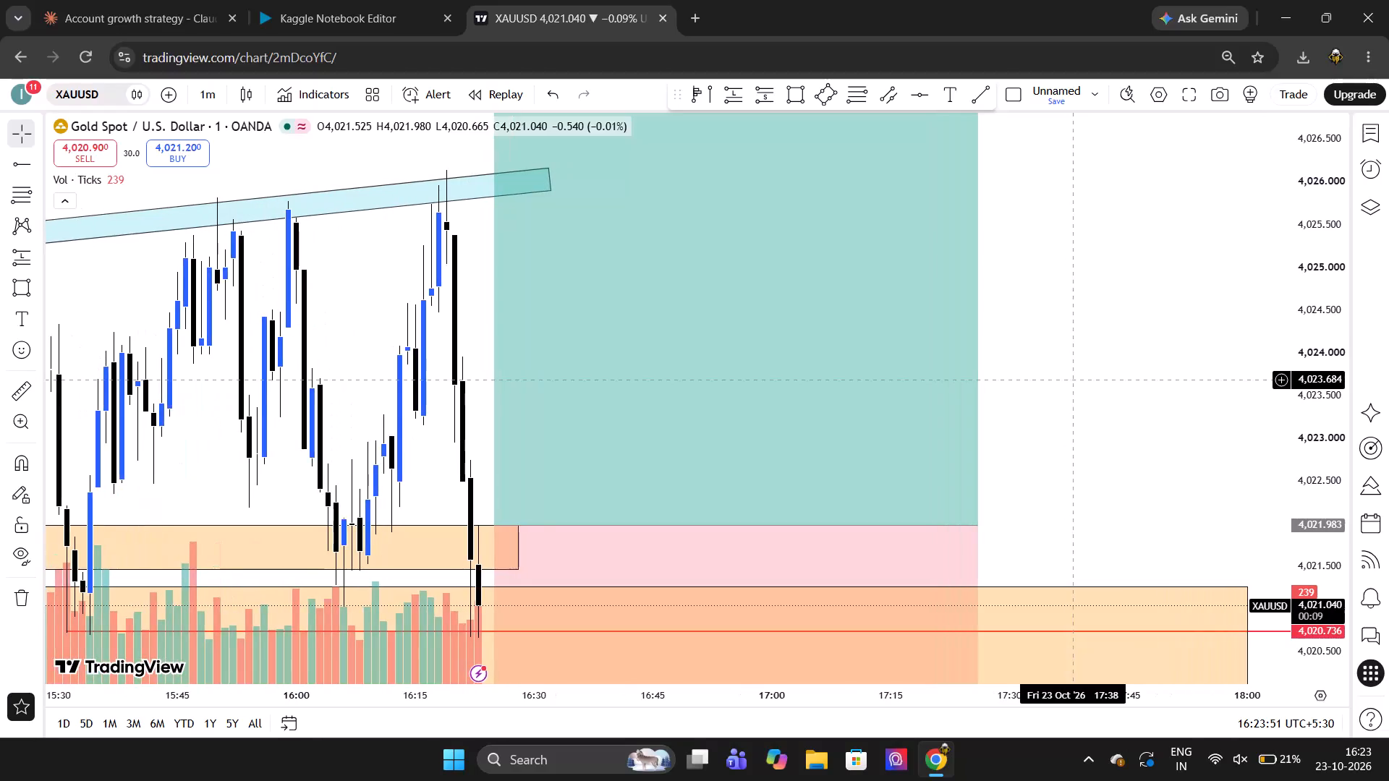
# Lower the red horizontal ray starting at the 15:32 candle slightly, to about 4,020.702.
pyautogui.scroll(-1, 1070, 380)
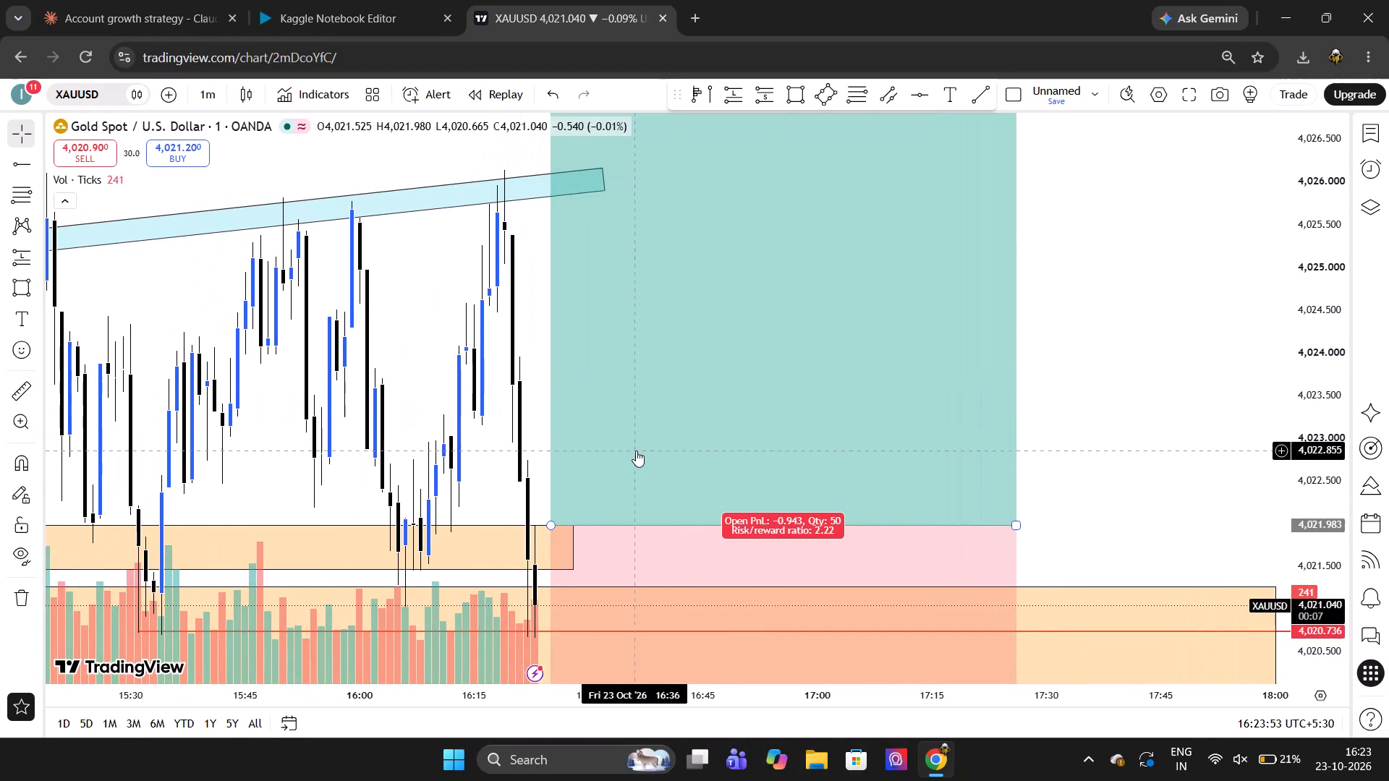
pyautogui.click(429, 631)
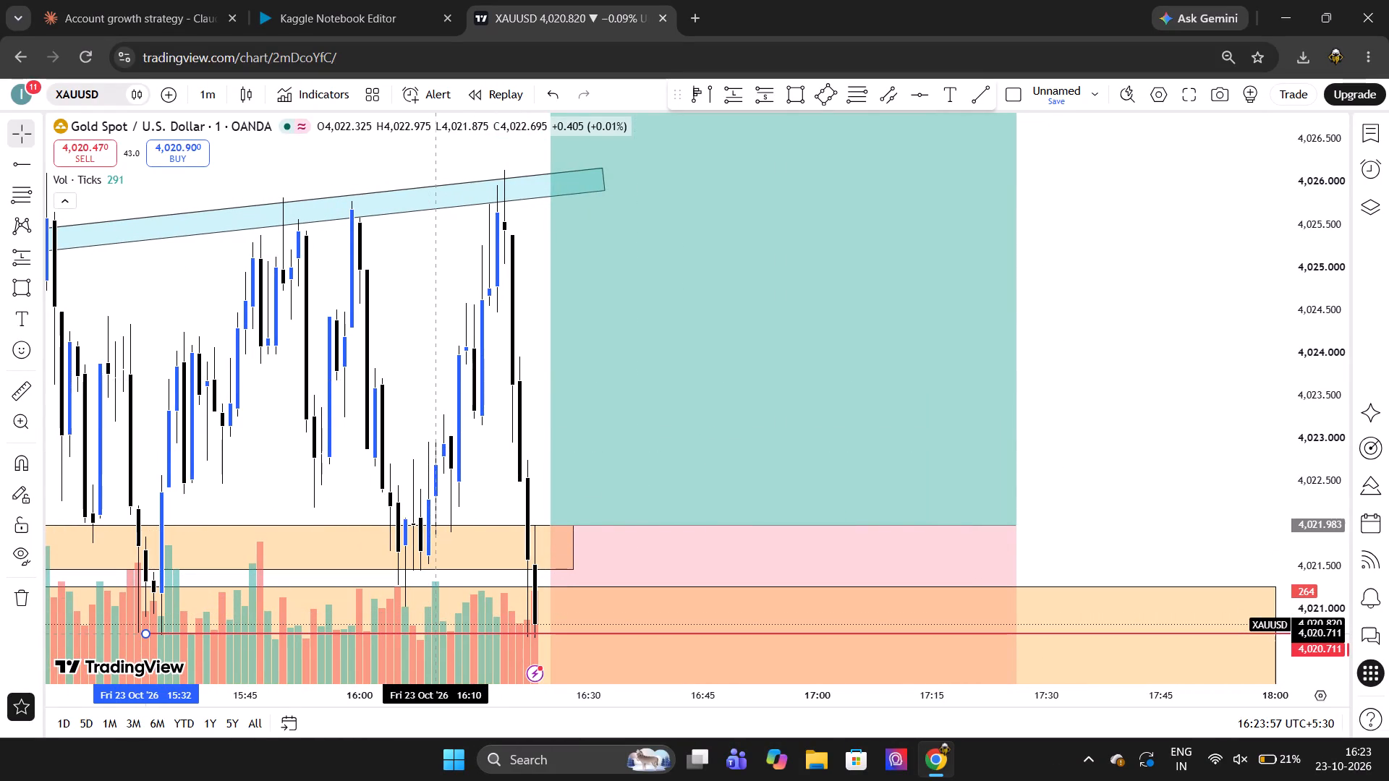
pyautogui.click(1047, 385)
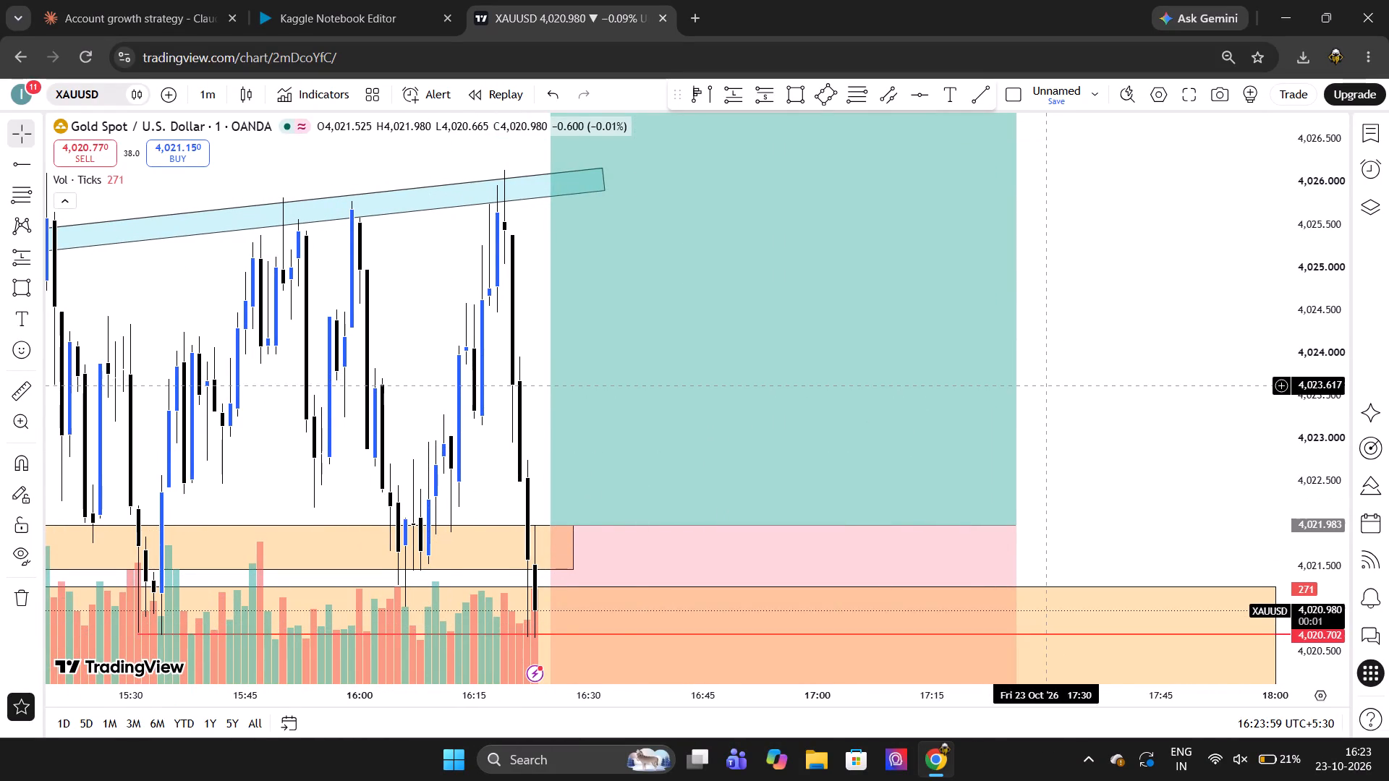
# Examine the long position, the support zones and the rising resistance band against the wider 1-minute price action.
pyautogui.scroll(-4, 1047, 385)
pyautogui.hscroll(-1, 1047, 385)
pyautogui.scroll(1, 1047, 385)
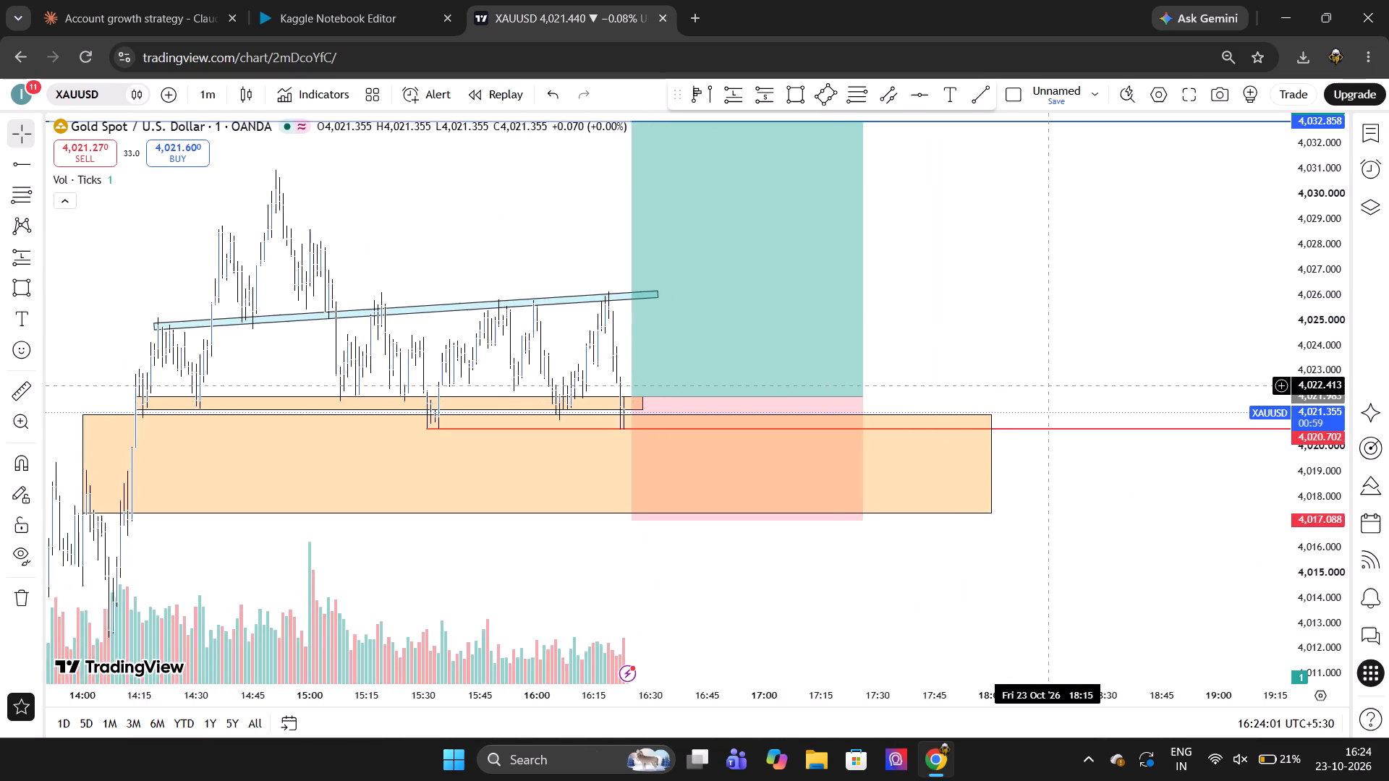
pyautogui.scroll(1, 1047, 385)
pyautogui.hscroll(1, 1047, 385)
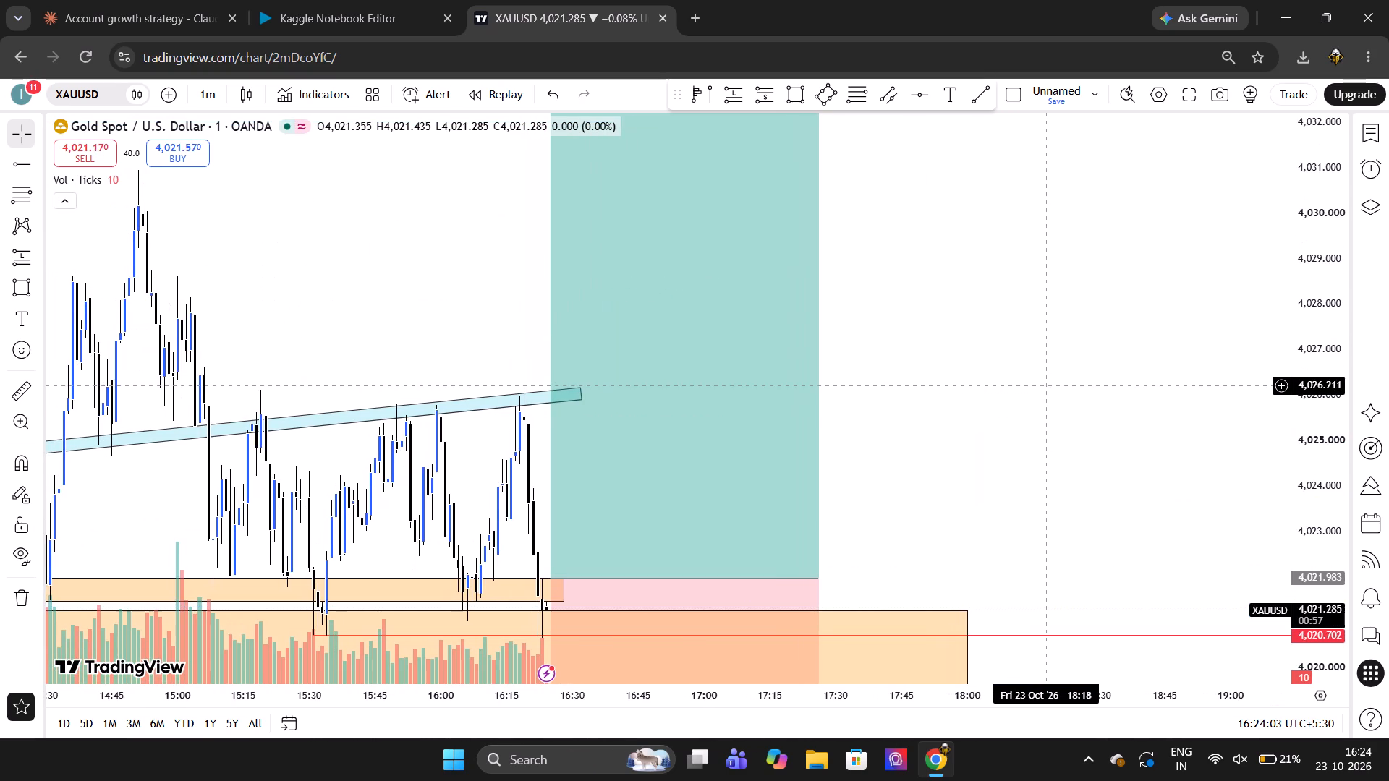
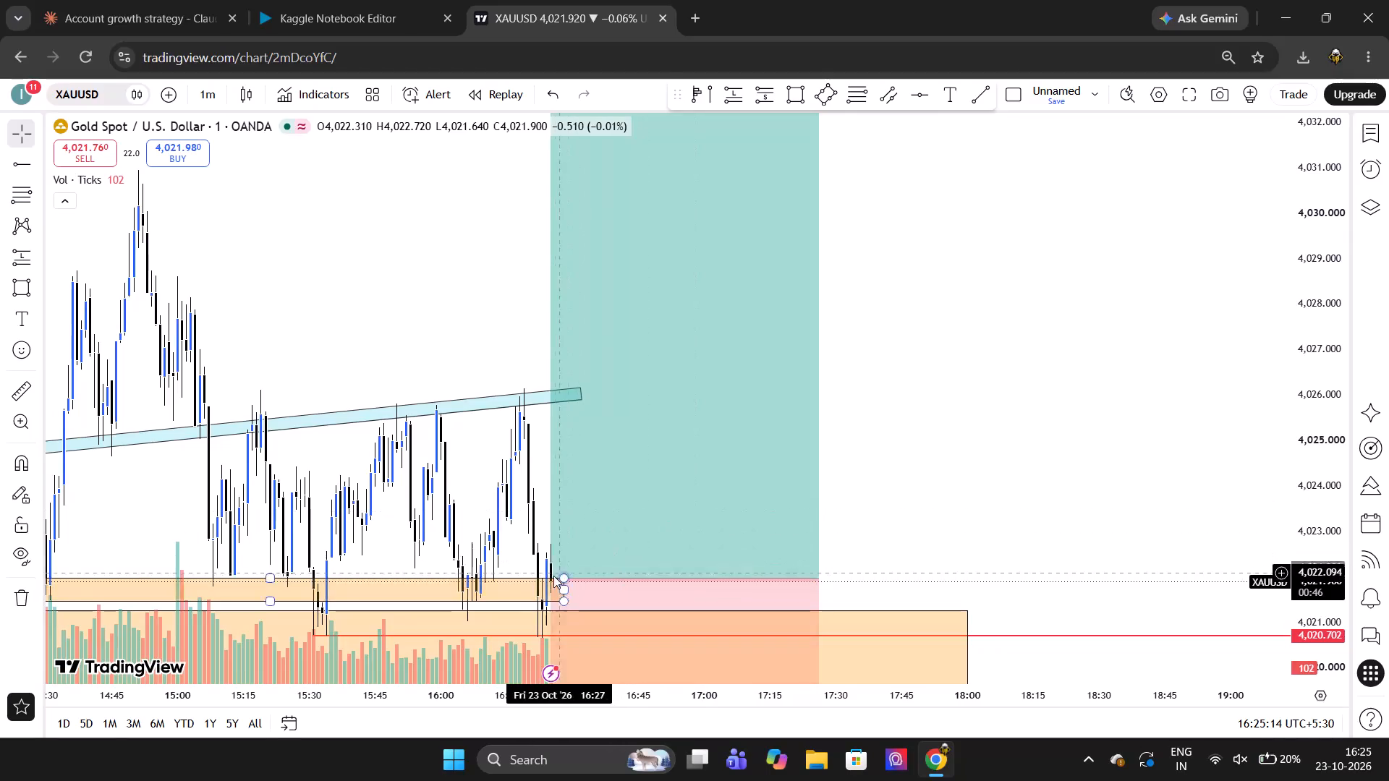
# Raise the long position's entry to about 4,022.291 and start it at the 16:24 candle.
pyautogui.moveTo(553, 579); pyautogui.dragTo(550, 565)
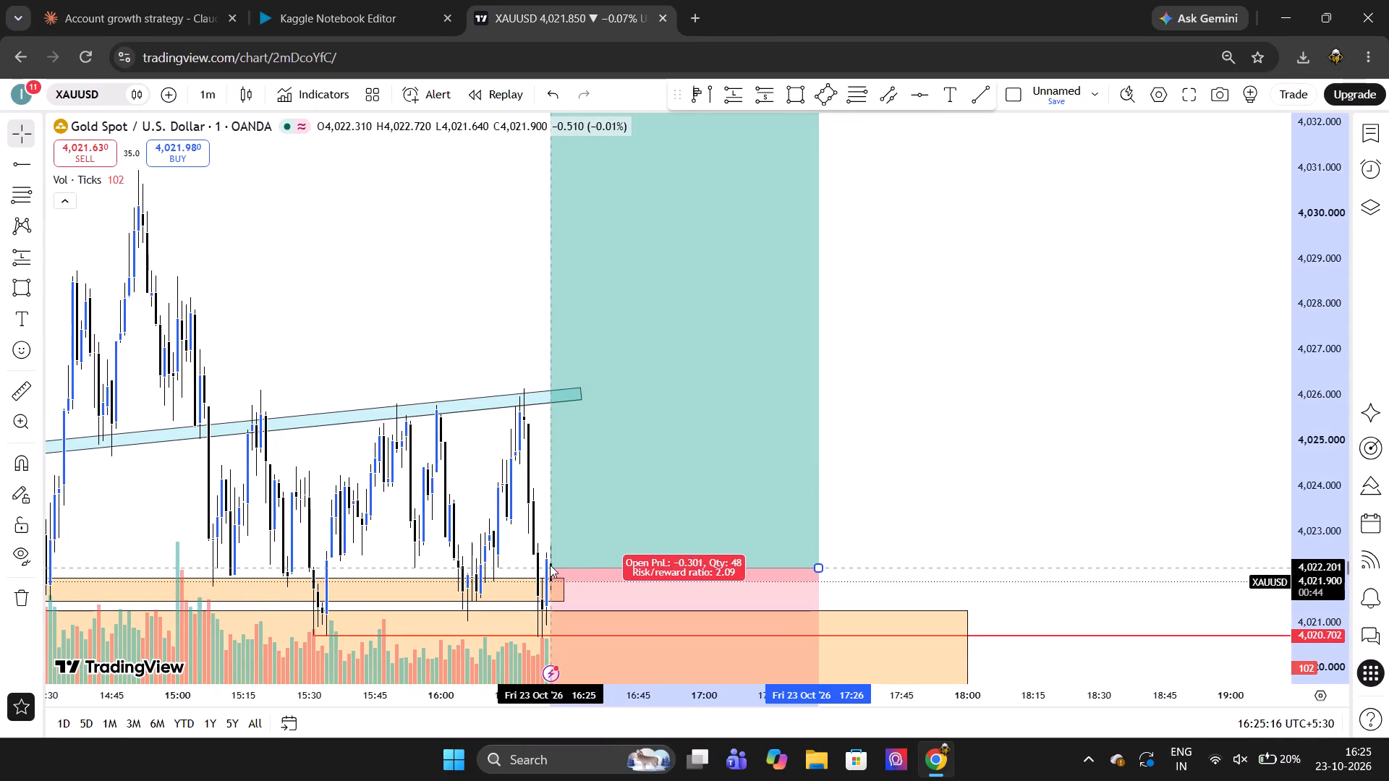
pyautogui.moveTo(550, 565); pyautogui.dragTo(548, 564)
pyautogui.click(856, 543)
# Tighten the long position's stop to about 4,020.240, just below the red horizontal ray.
pyautogui.scroll(-1, 856, 543)
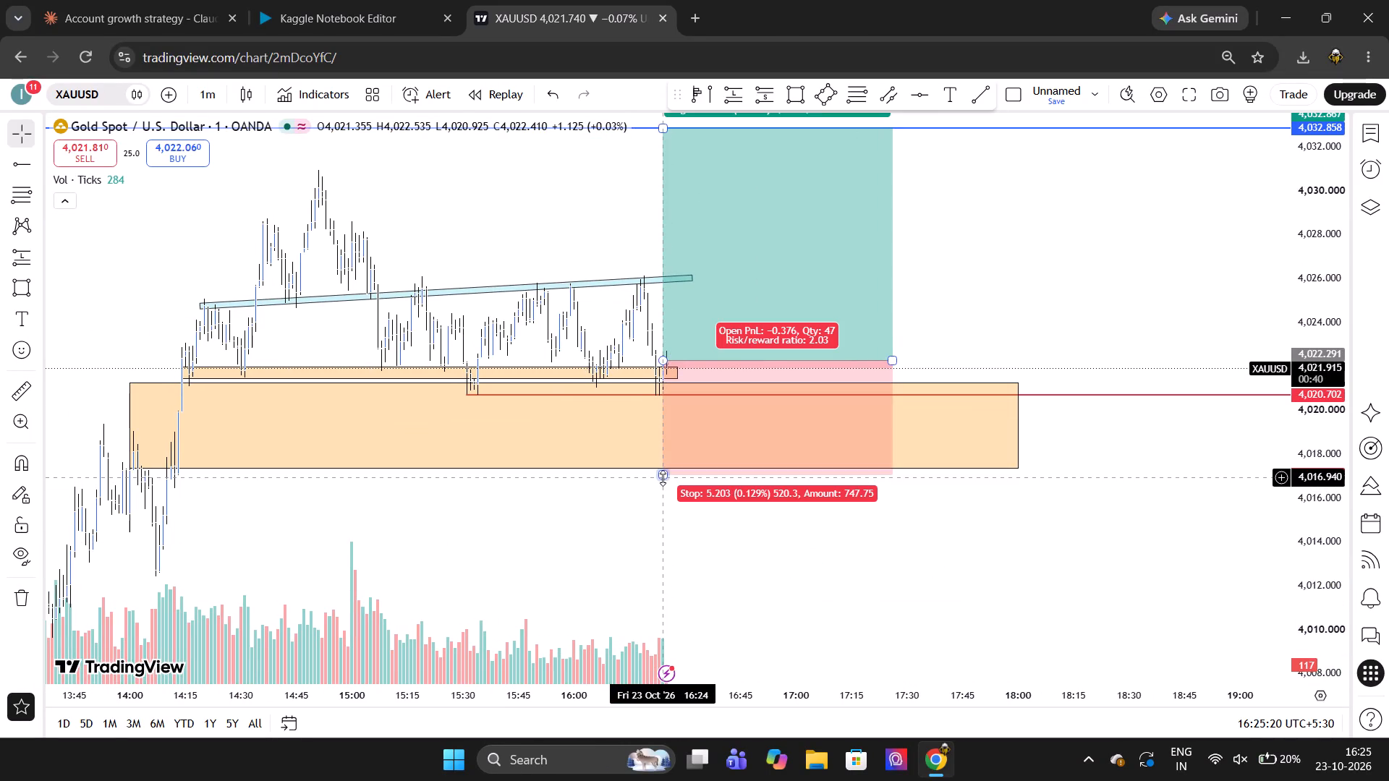
pyautogui.moveTo(663, 477); pyautogui.dragTo(662, 405)
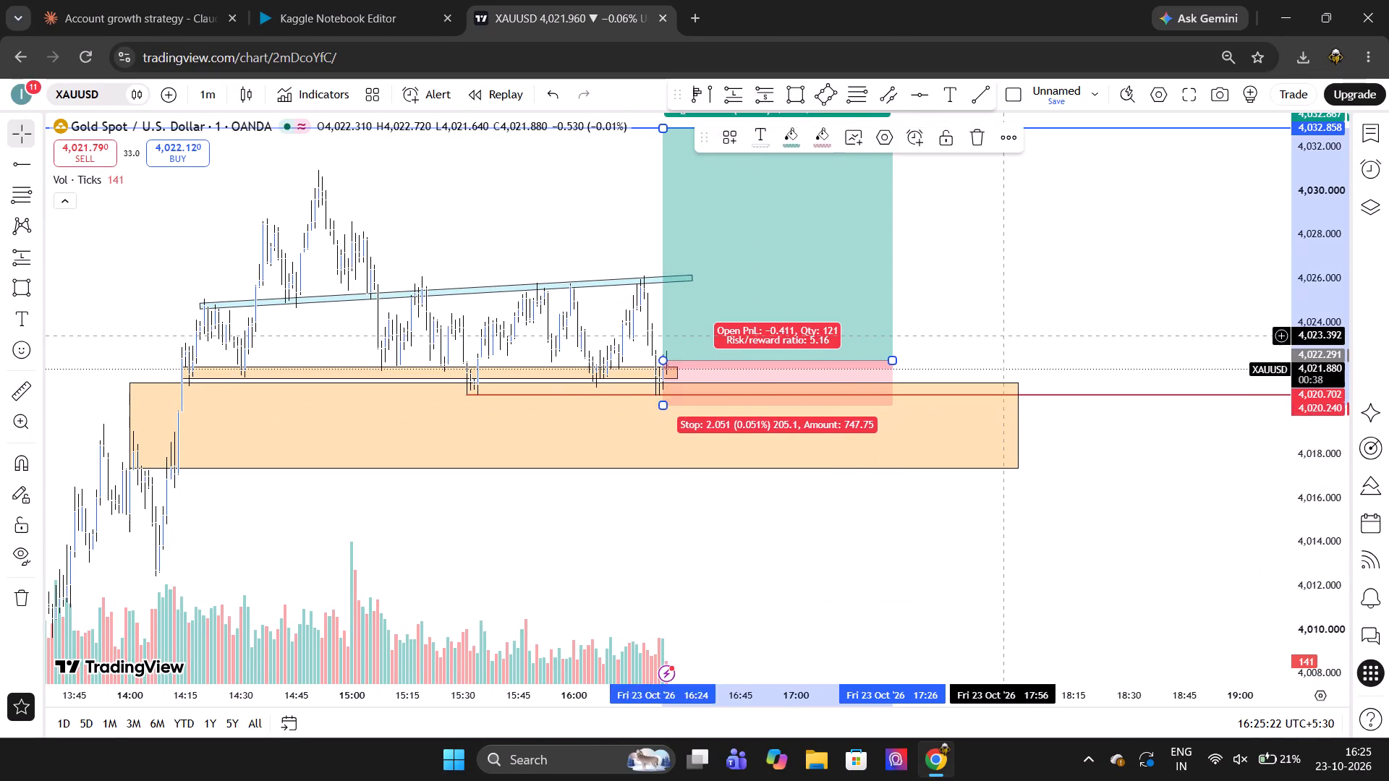
pyautogui.click(1003, 336)
# Shorten the long position's time span so that it ends at about 17:03.
pyautogui.scroll(1, 1003, 336)
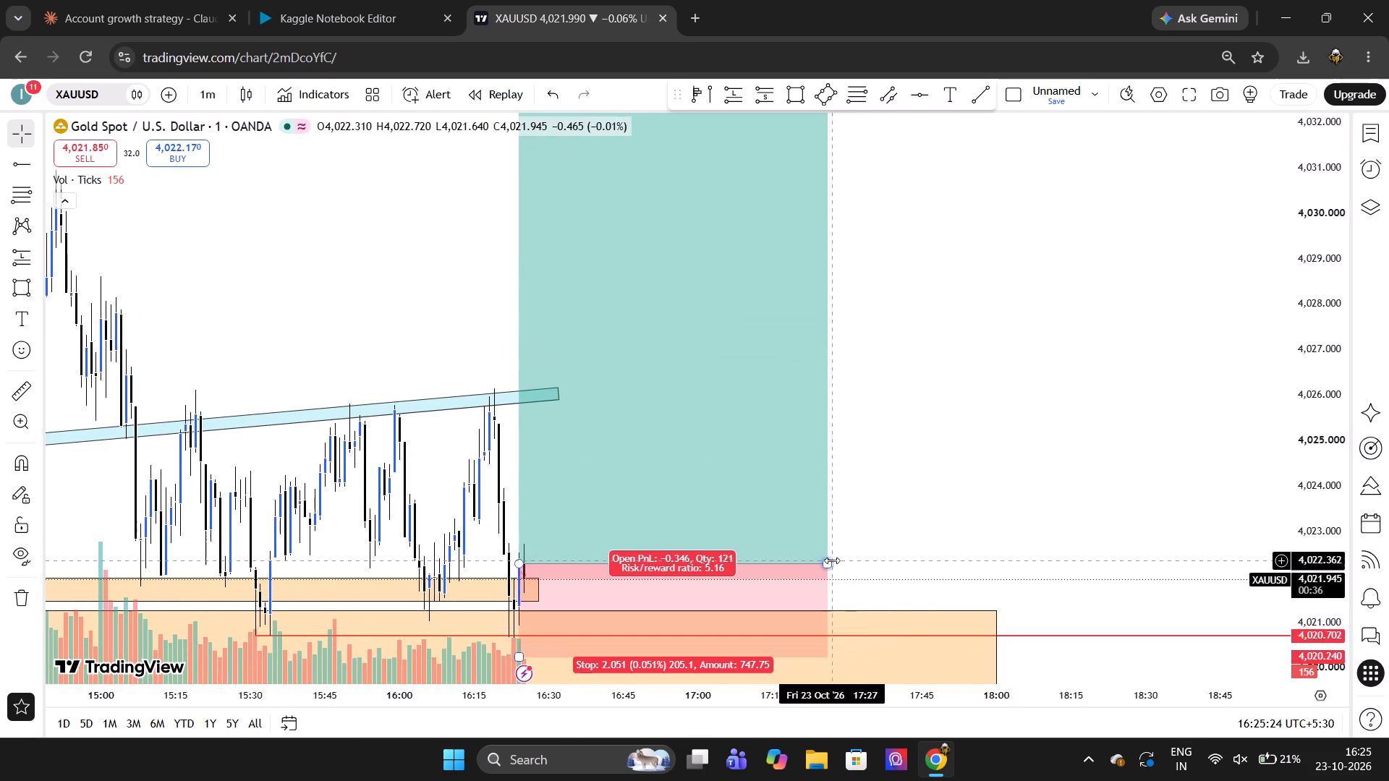
pyautogui.moveTo(829, 565); pyautogui.dragTo(713, 563)
pyautogui.click(856, 498)
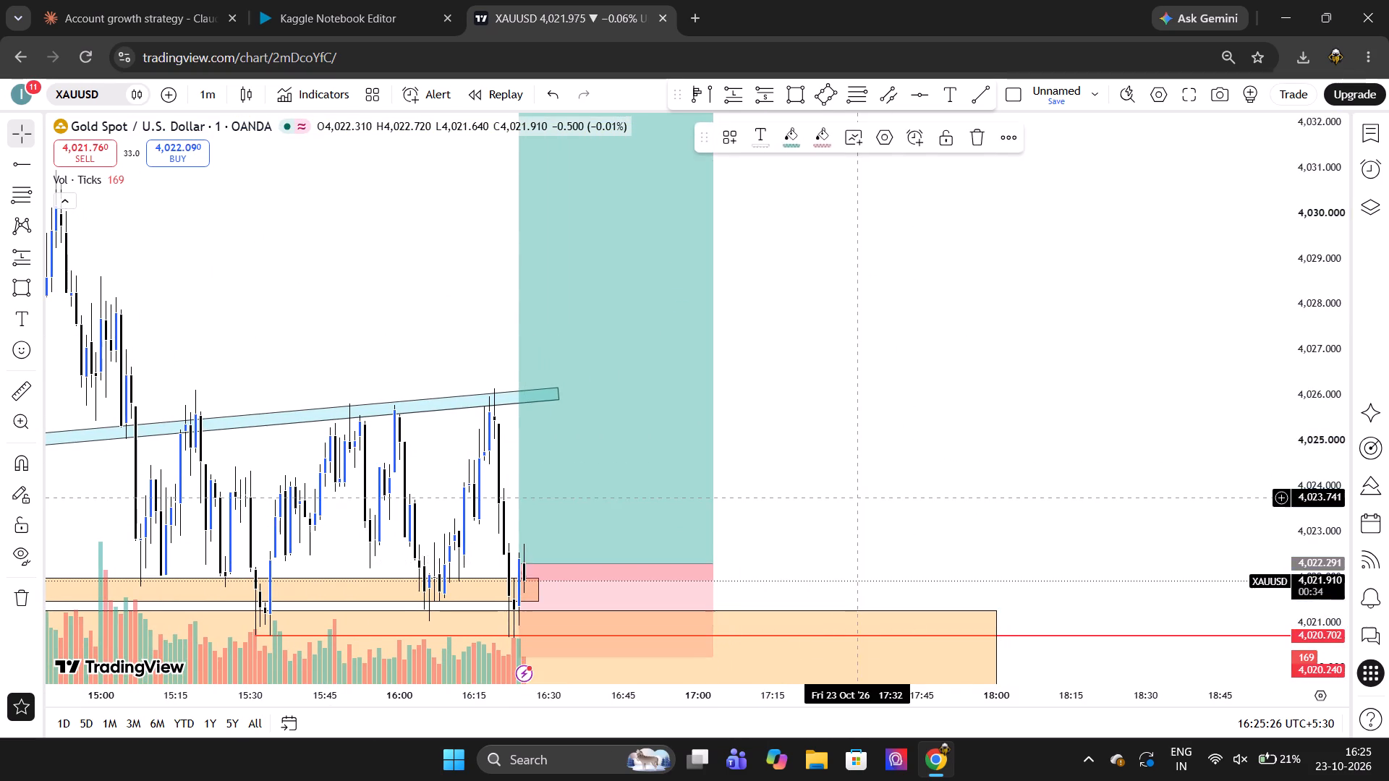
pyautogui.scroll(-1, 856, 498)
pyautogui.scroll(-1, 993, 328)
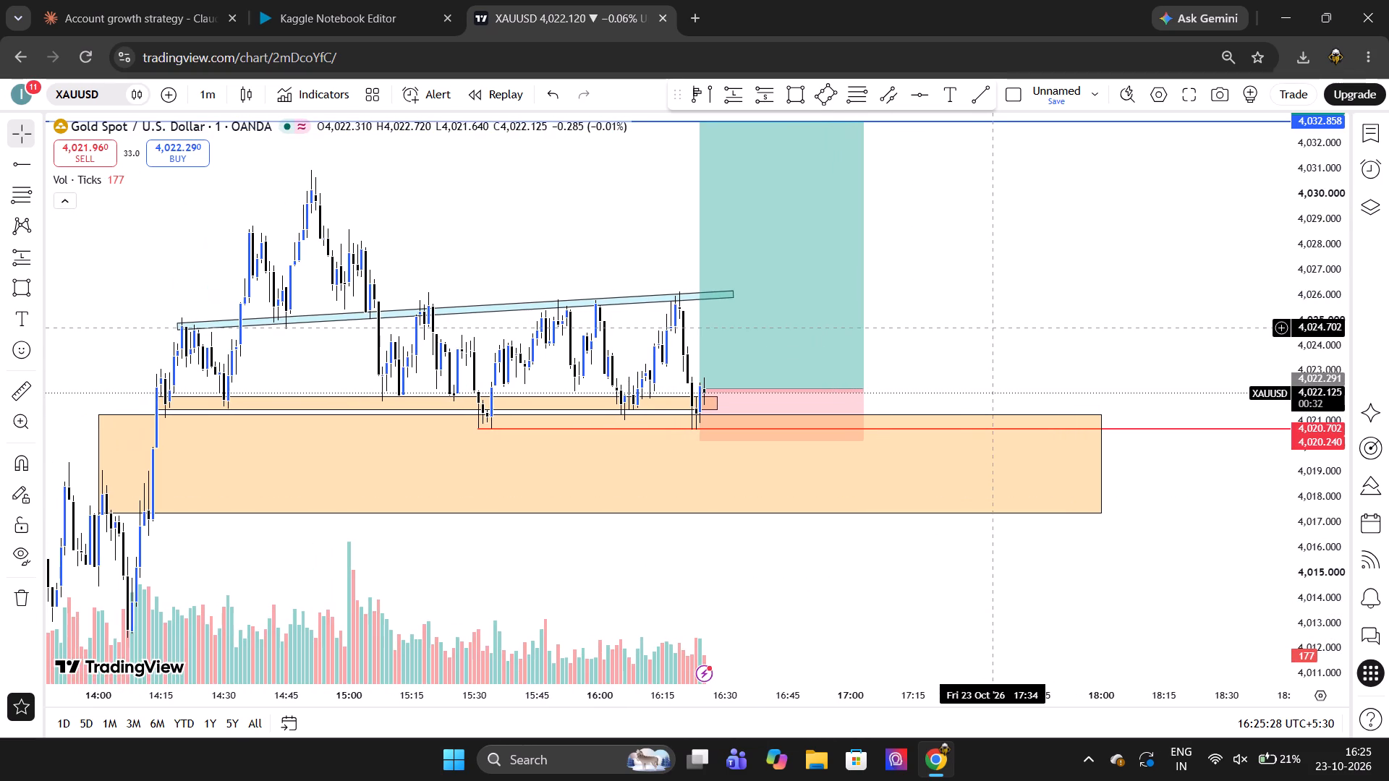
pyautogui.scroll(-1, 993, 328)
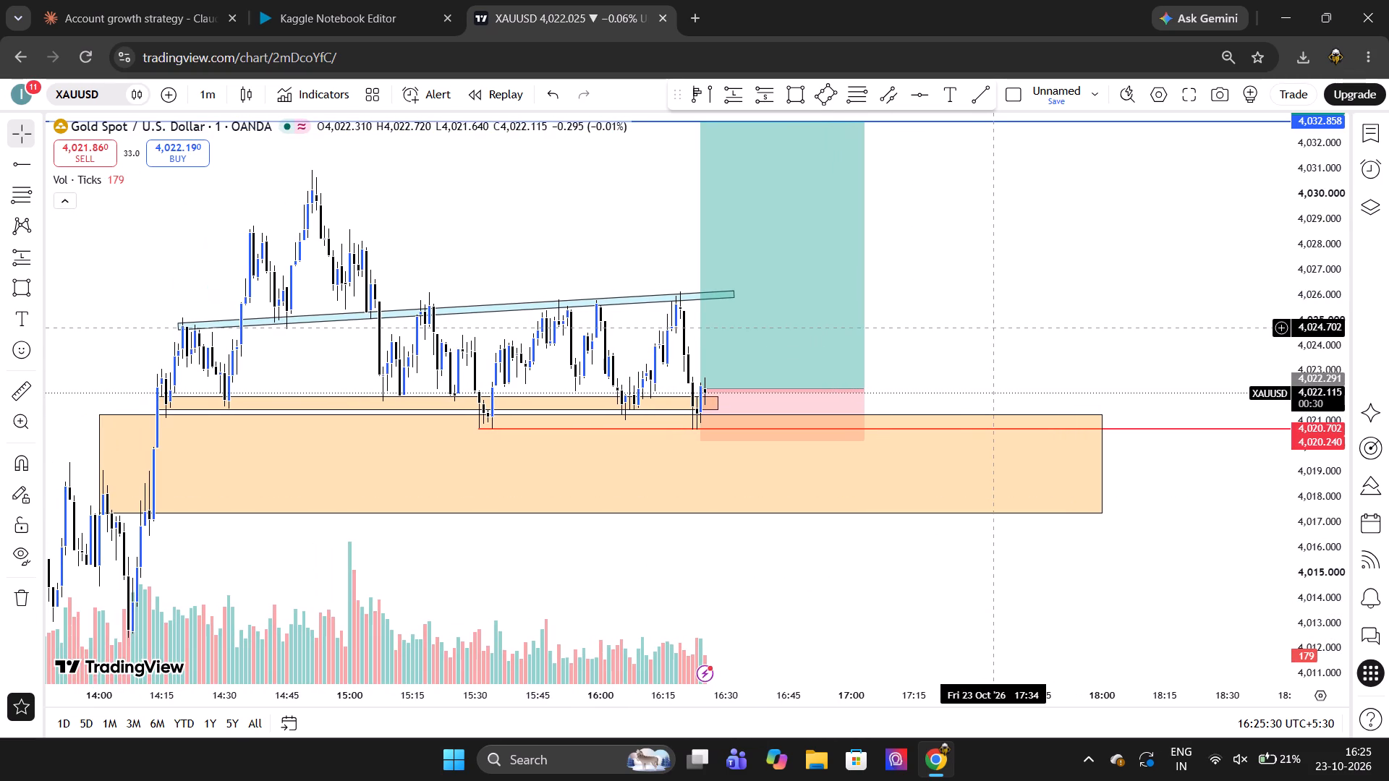
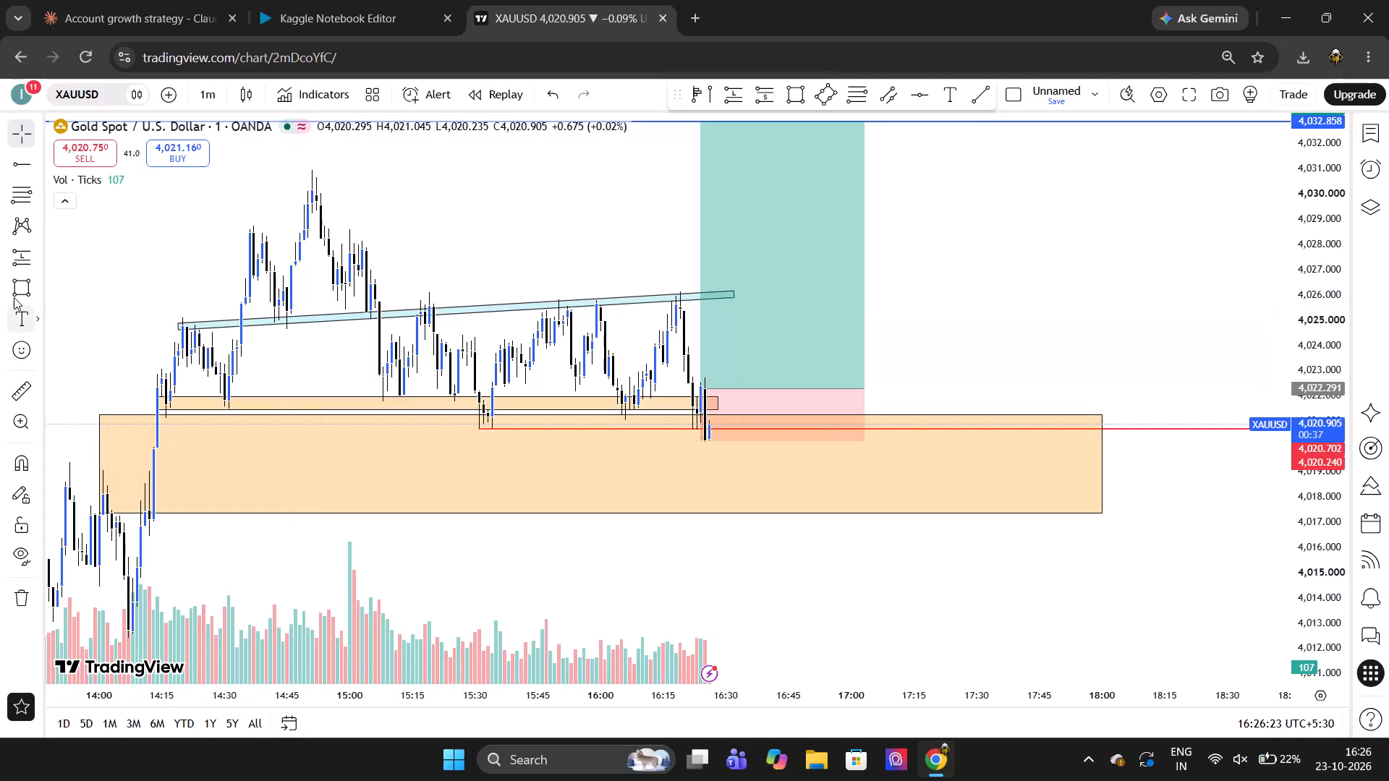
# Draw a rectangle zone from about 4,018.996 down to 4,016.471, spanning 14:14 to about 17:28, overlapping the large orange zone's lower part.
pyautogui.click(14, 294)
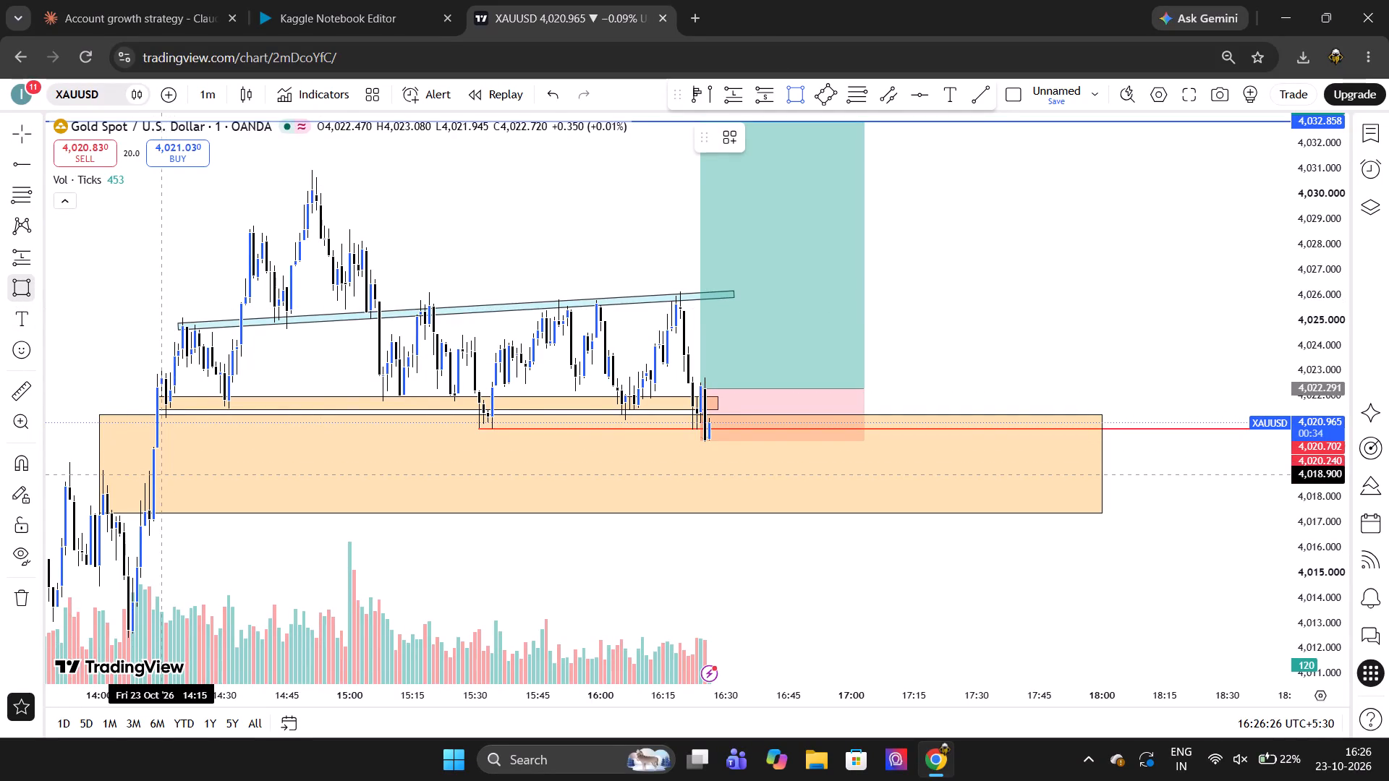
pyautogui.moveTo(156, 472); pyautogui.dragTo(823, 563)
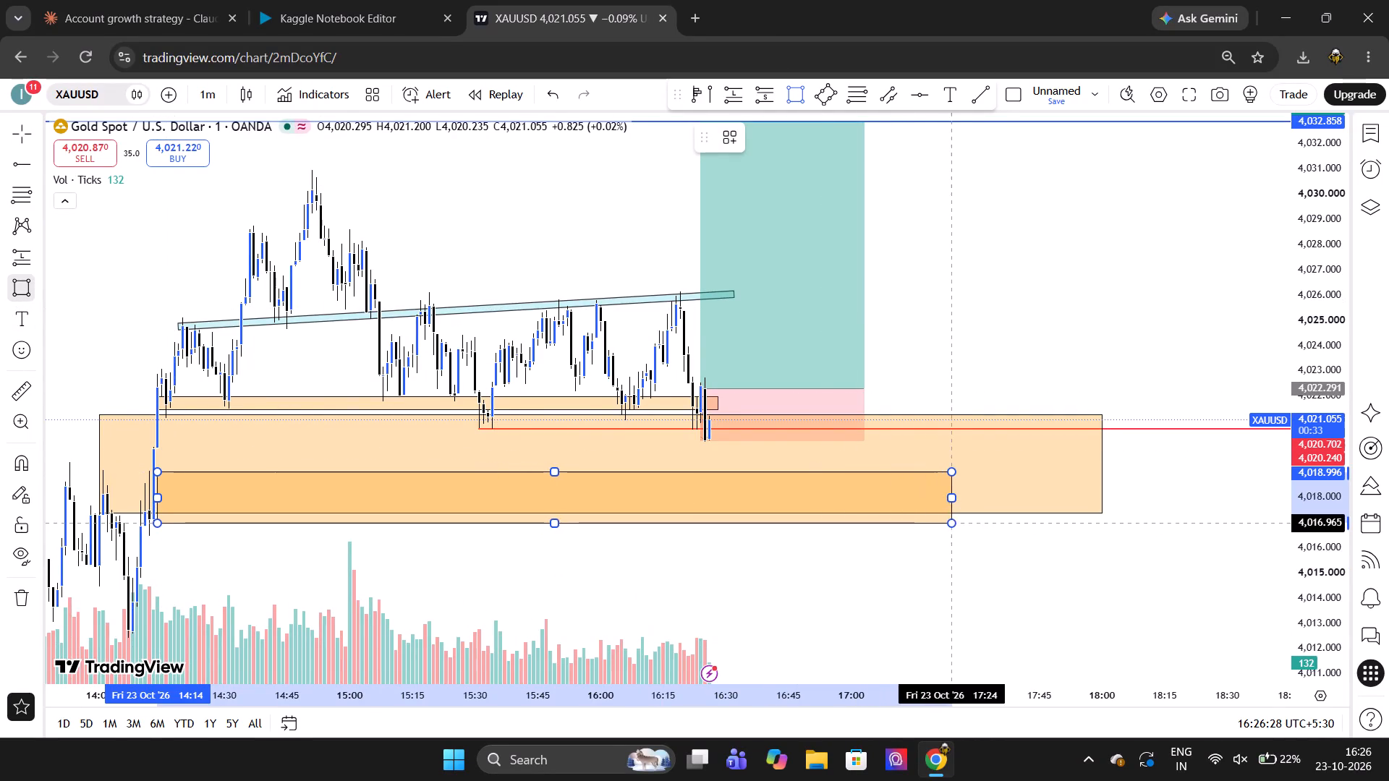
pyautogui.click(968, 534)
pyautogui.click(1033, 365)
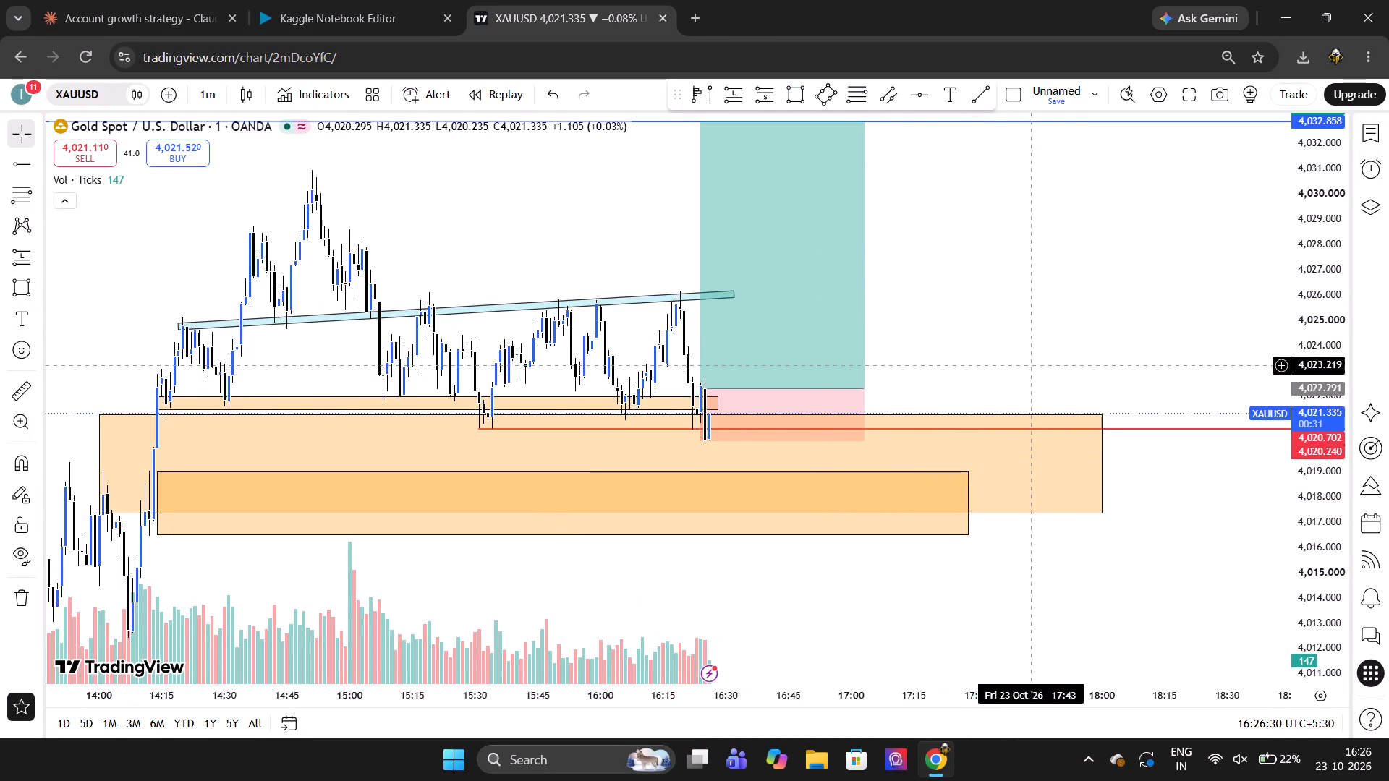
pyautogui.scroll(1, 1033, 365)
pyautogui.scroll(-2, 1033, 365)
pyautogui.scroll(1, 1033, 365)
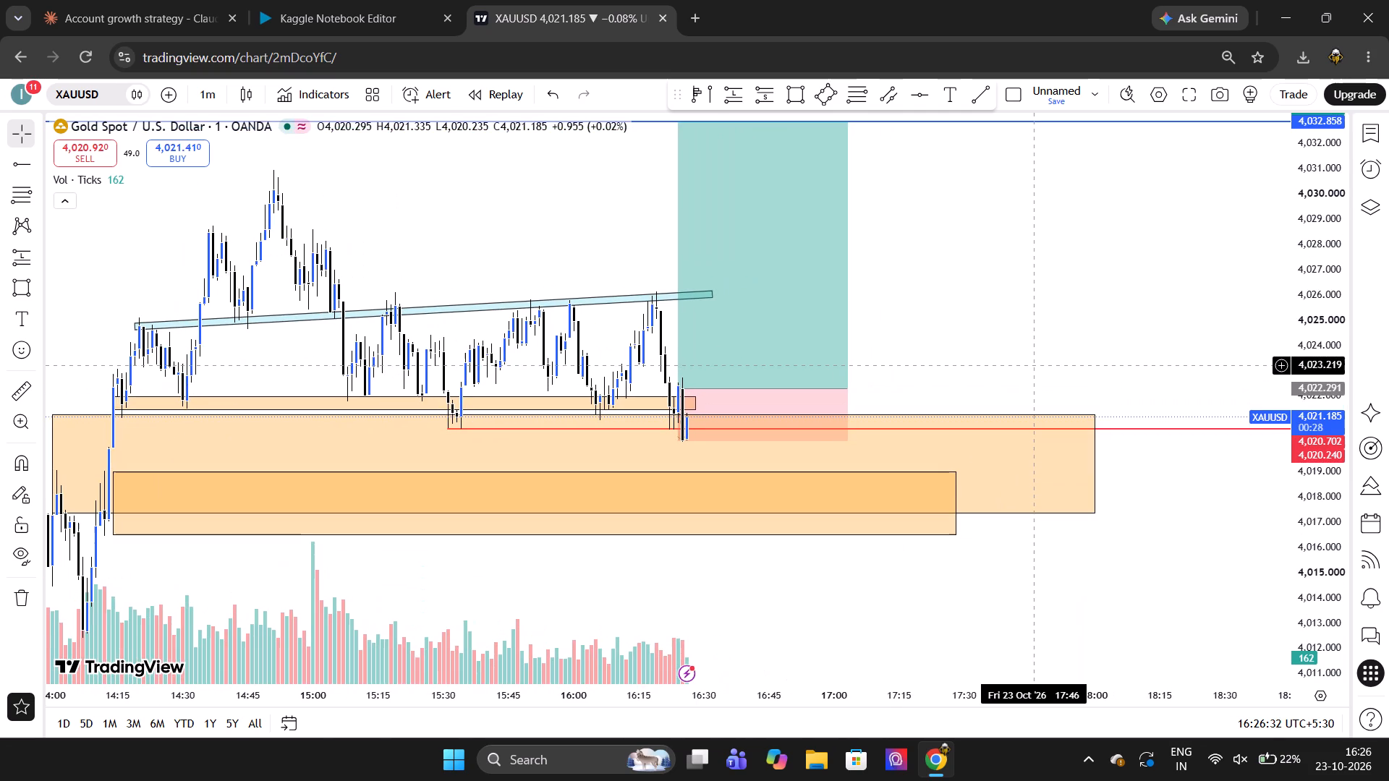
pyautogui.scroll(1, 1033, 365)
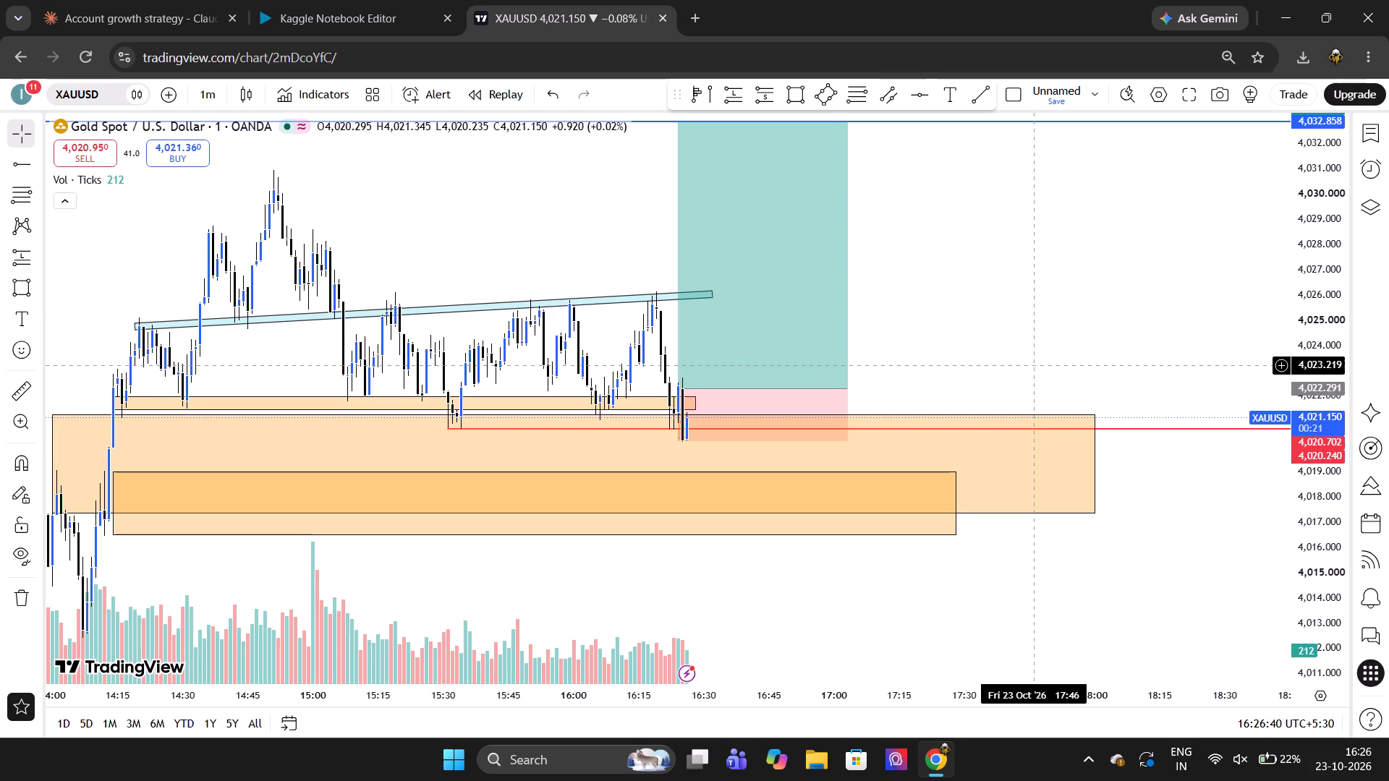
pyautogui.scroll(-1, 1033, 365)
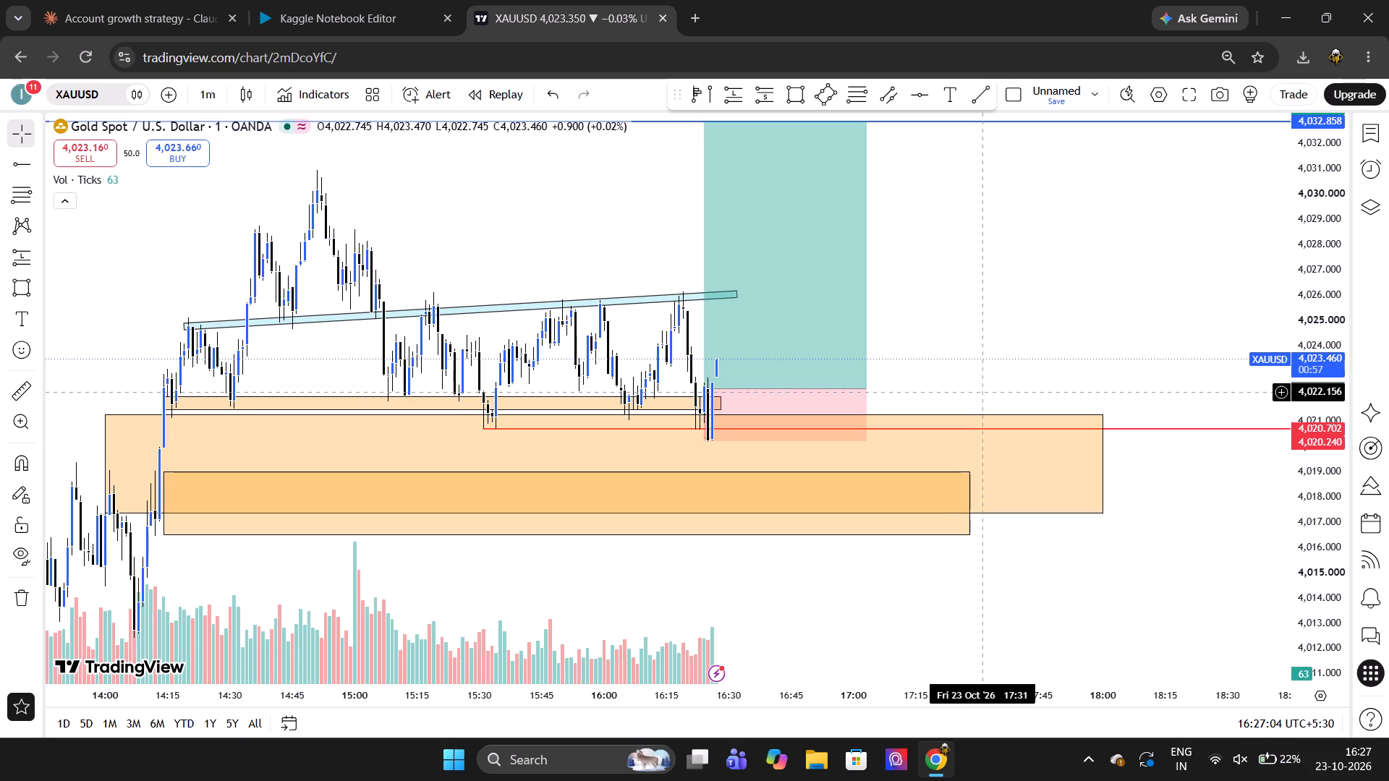
# Lower the long position's stop to about 4,017.194, just beneath the large orange zone's bottom edge.
pyautogui.scroll(1, 985, 392)
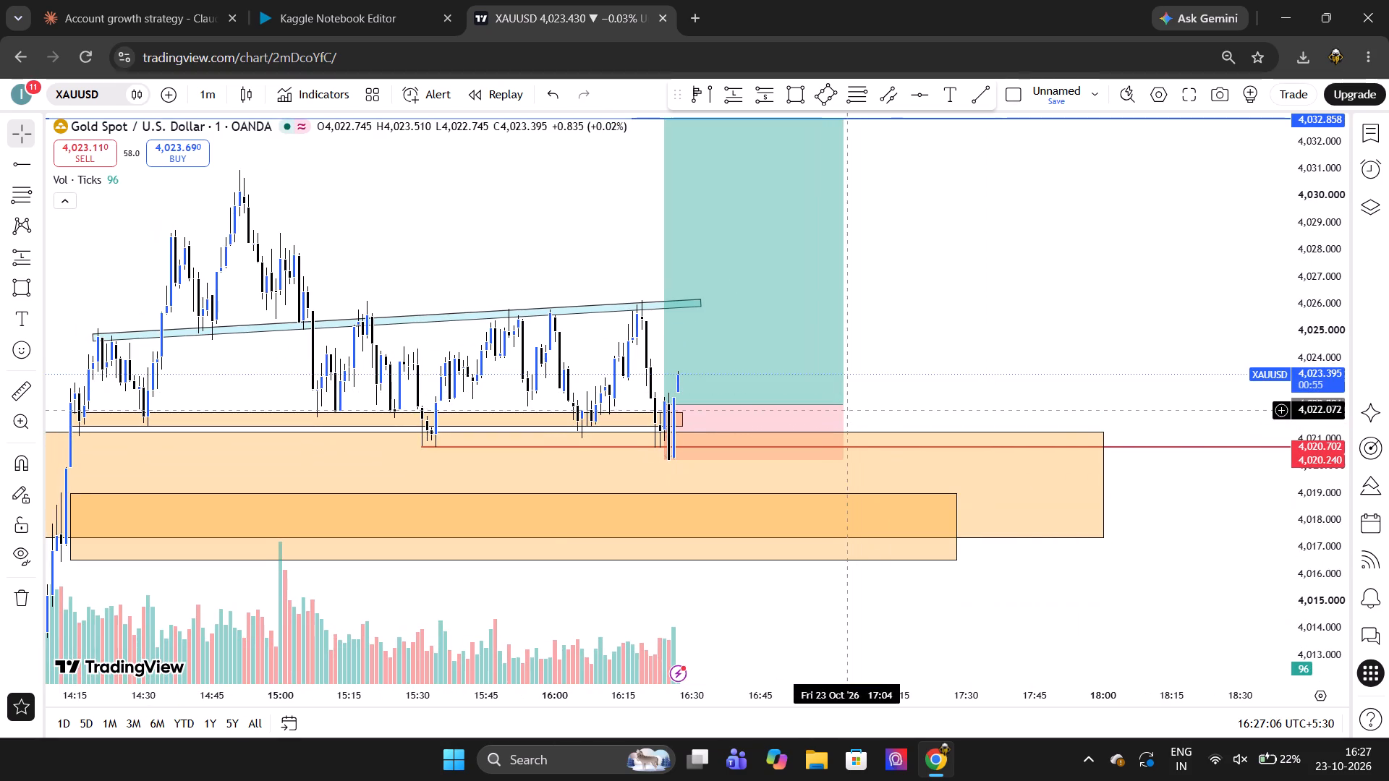
pyautogui.moveTo(666, 461); pyautogui.dragTo(683, 471)
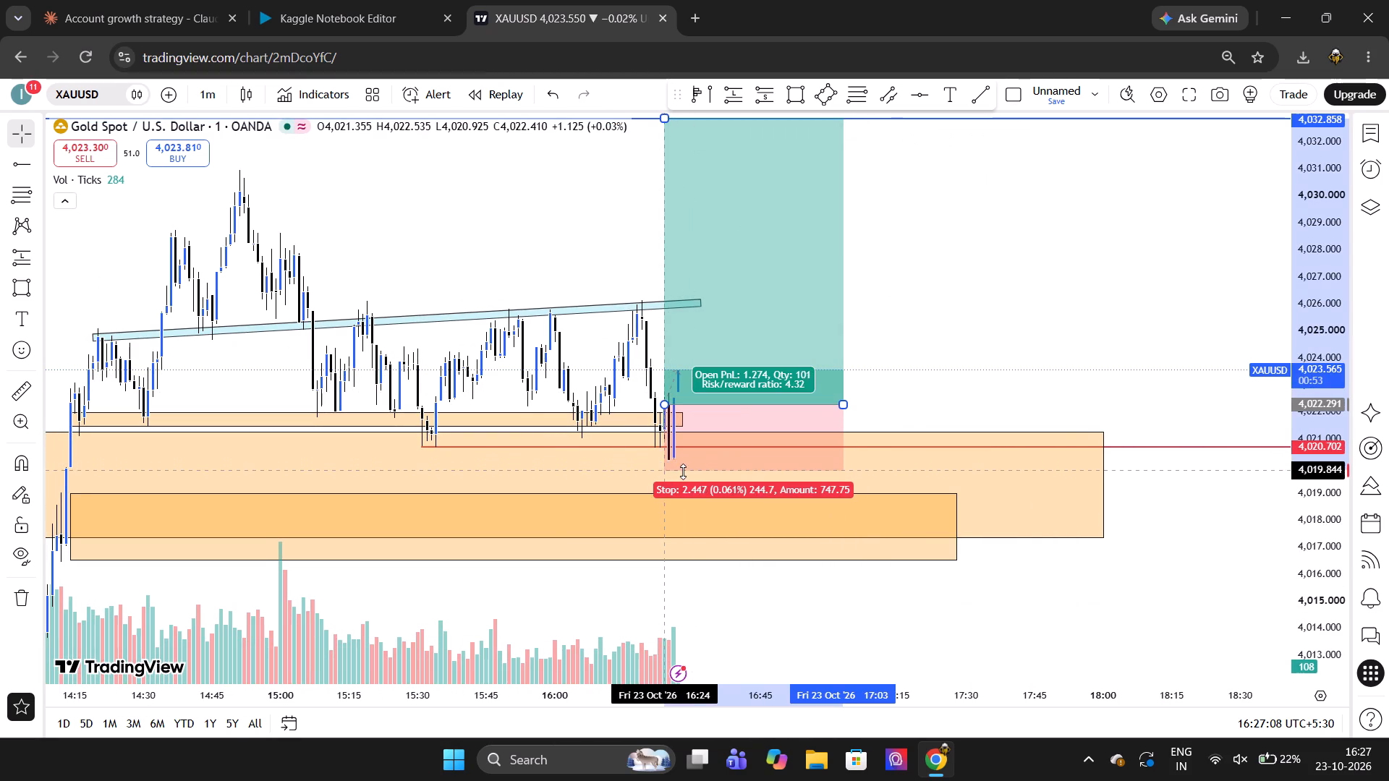
pyautogui.moveTo(683, 471); pyautogui.dragTo(694, 485)
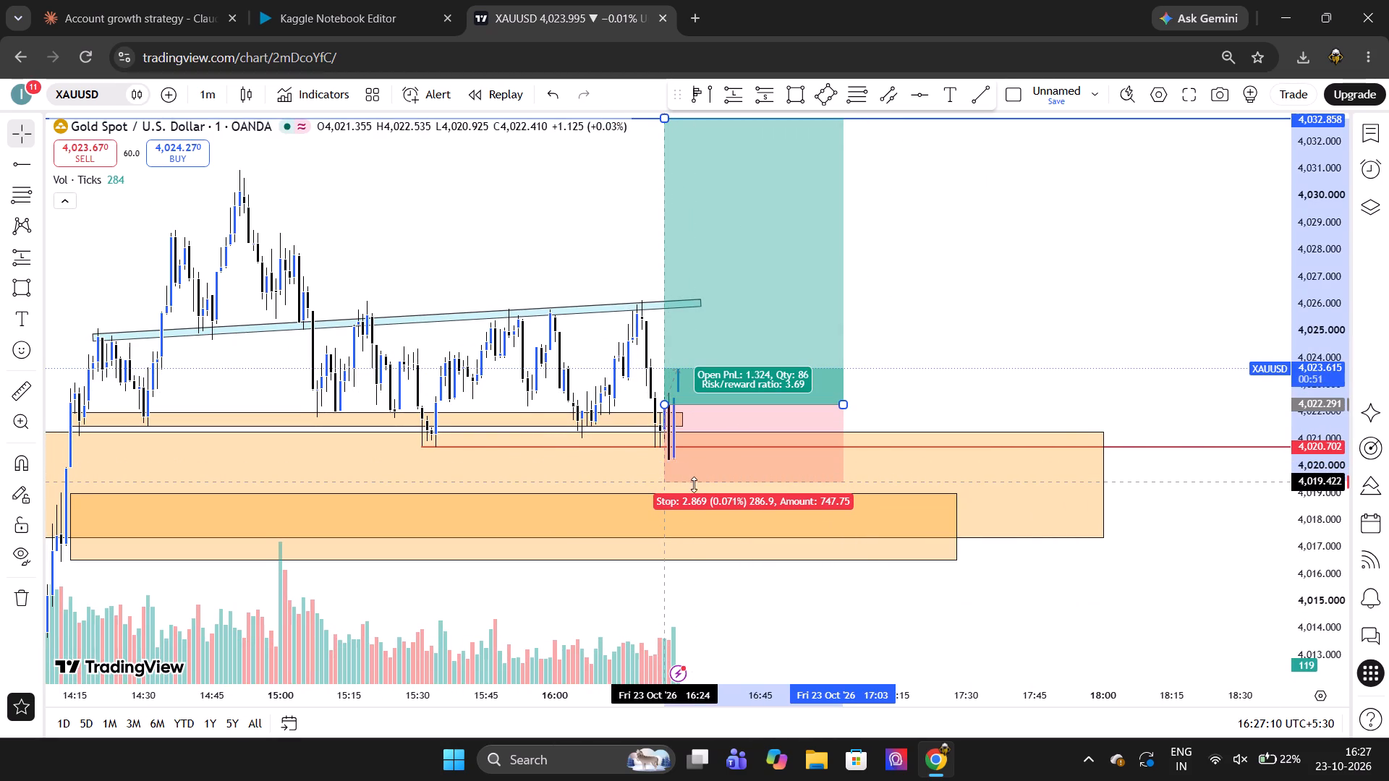
pyautogui.moveTo(694, 485); pyautogui.dragTo(708, 542)
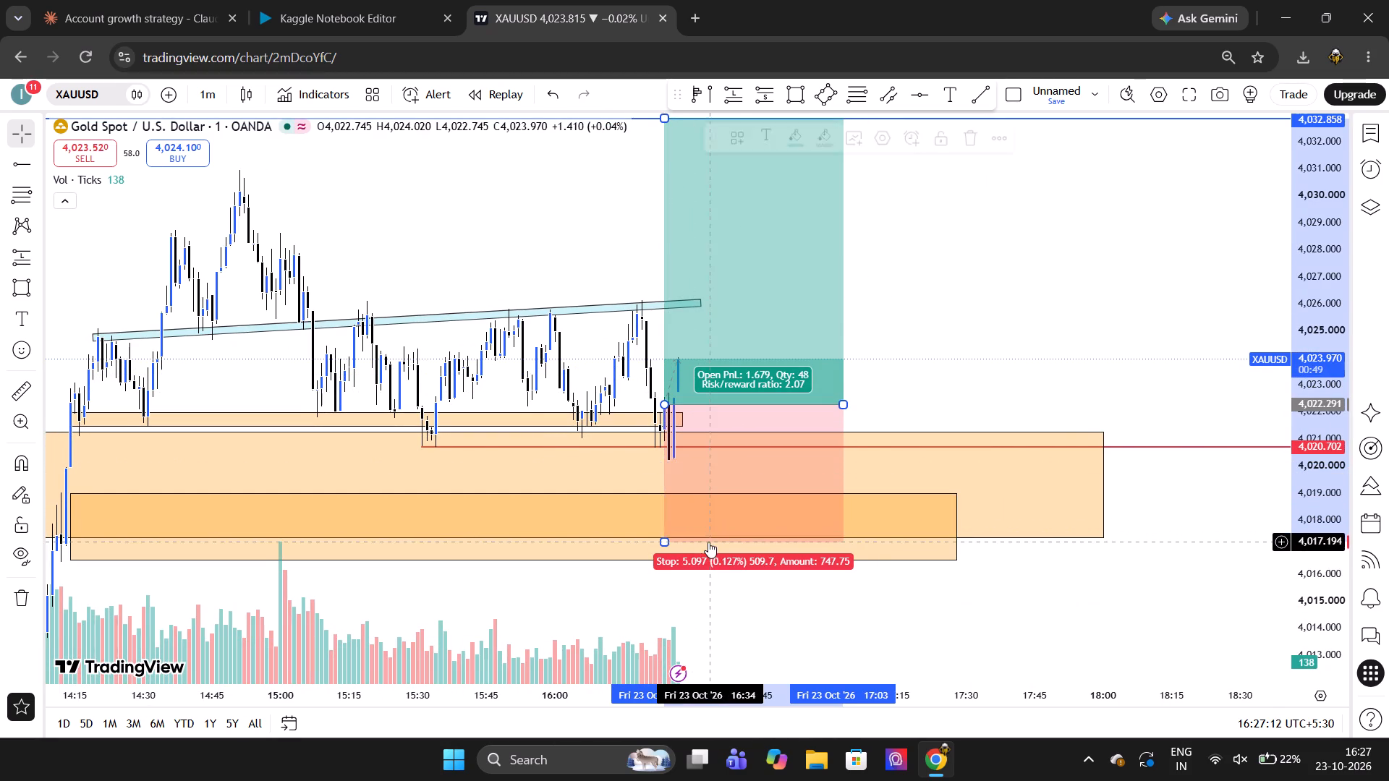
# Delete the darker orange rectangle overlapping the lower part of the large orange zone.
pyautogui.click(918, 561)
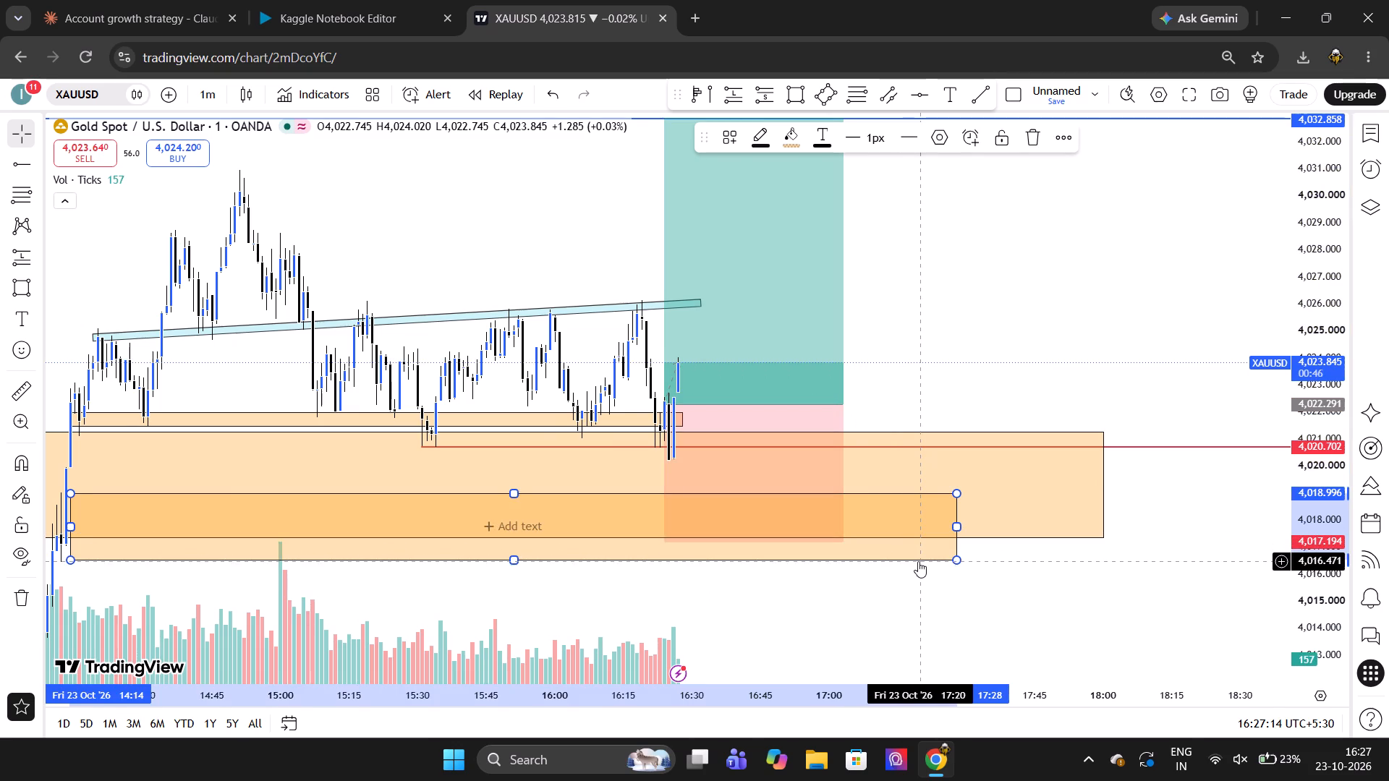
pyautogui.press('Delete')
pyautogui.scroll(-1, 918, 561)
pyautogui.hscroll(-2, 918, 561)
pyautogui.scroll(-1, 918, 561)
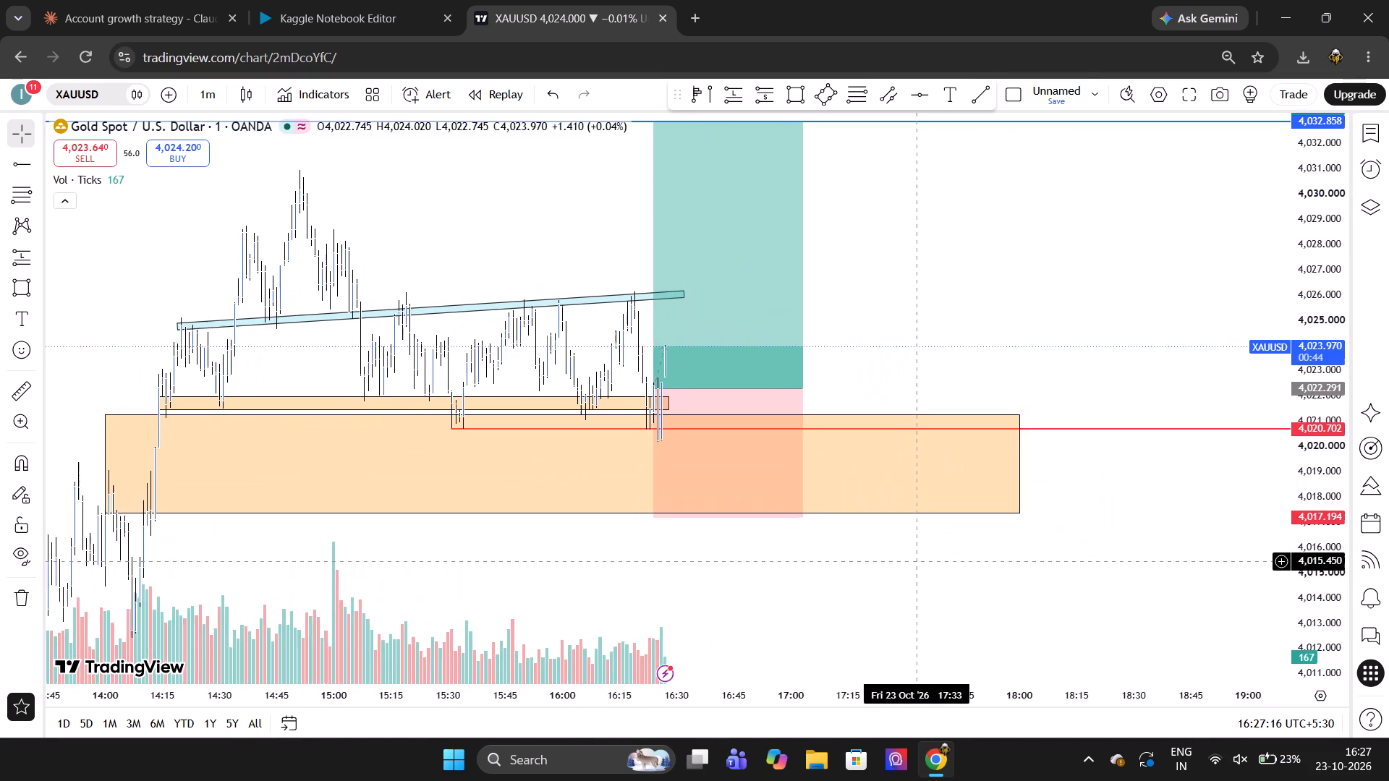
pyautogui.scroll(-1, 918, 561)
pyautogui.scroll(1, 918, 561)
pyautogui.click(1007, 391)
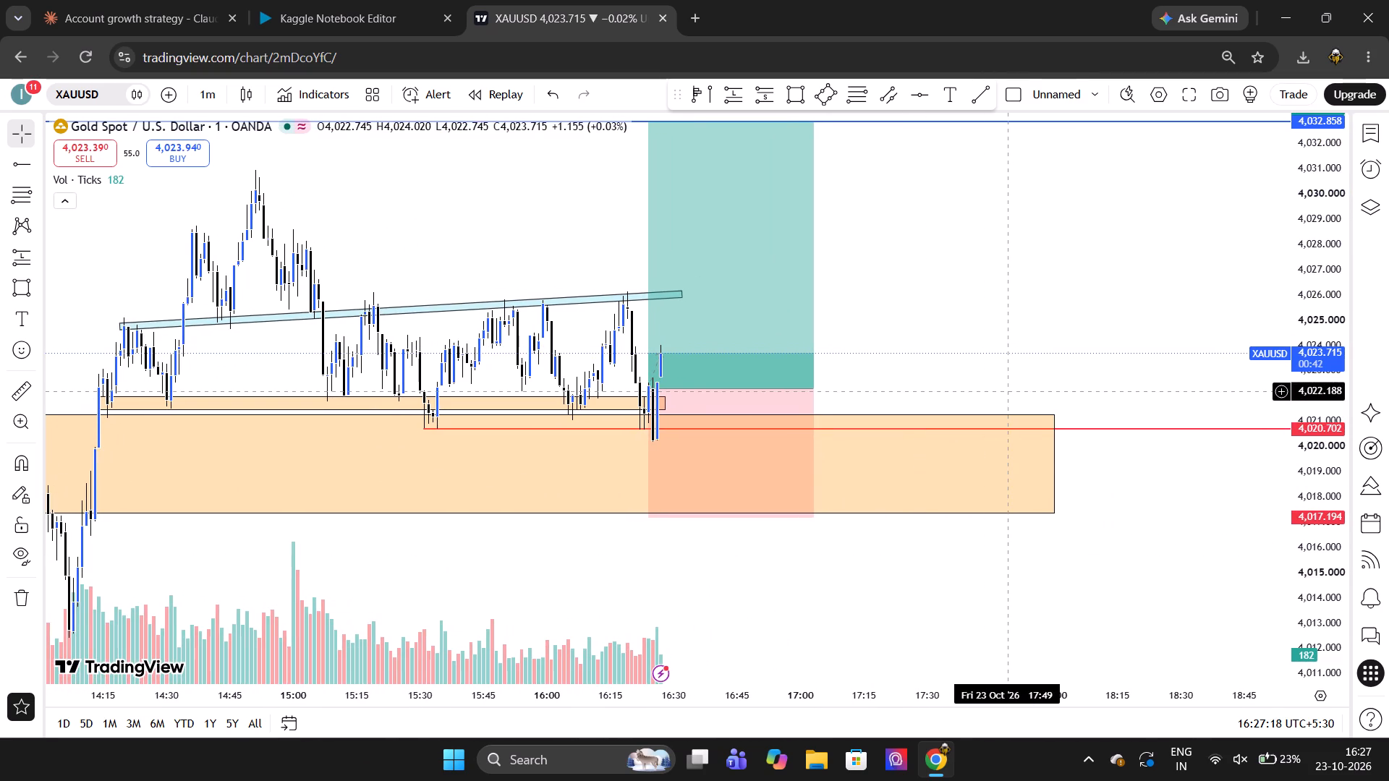
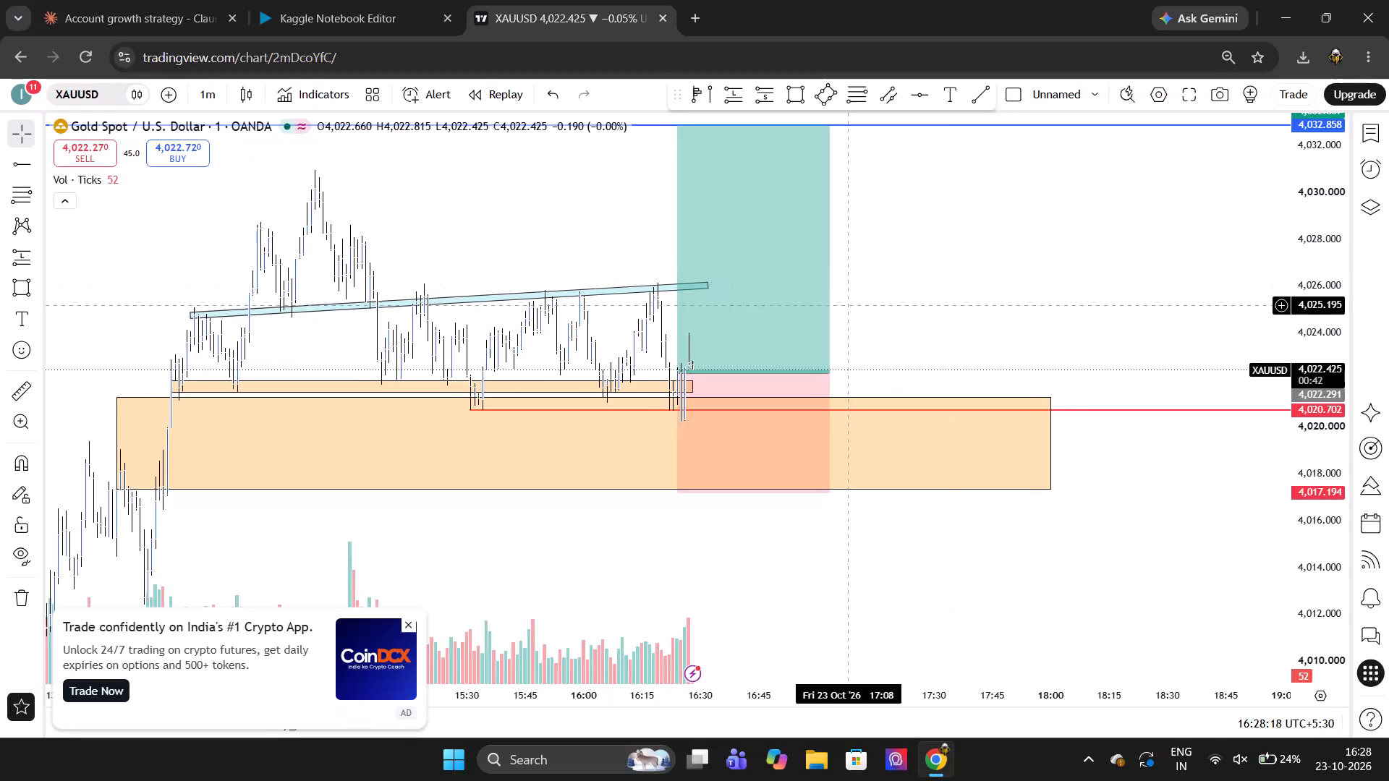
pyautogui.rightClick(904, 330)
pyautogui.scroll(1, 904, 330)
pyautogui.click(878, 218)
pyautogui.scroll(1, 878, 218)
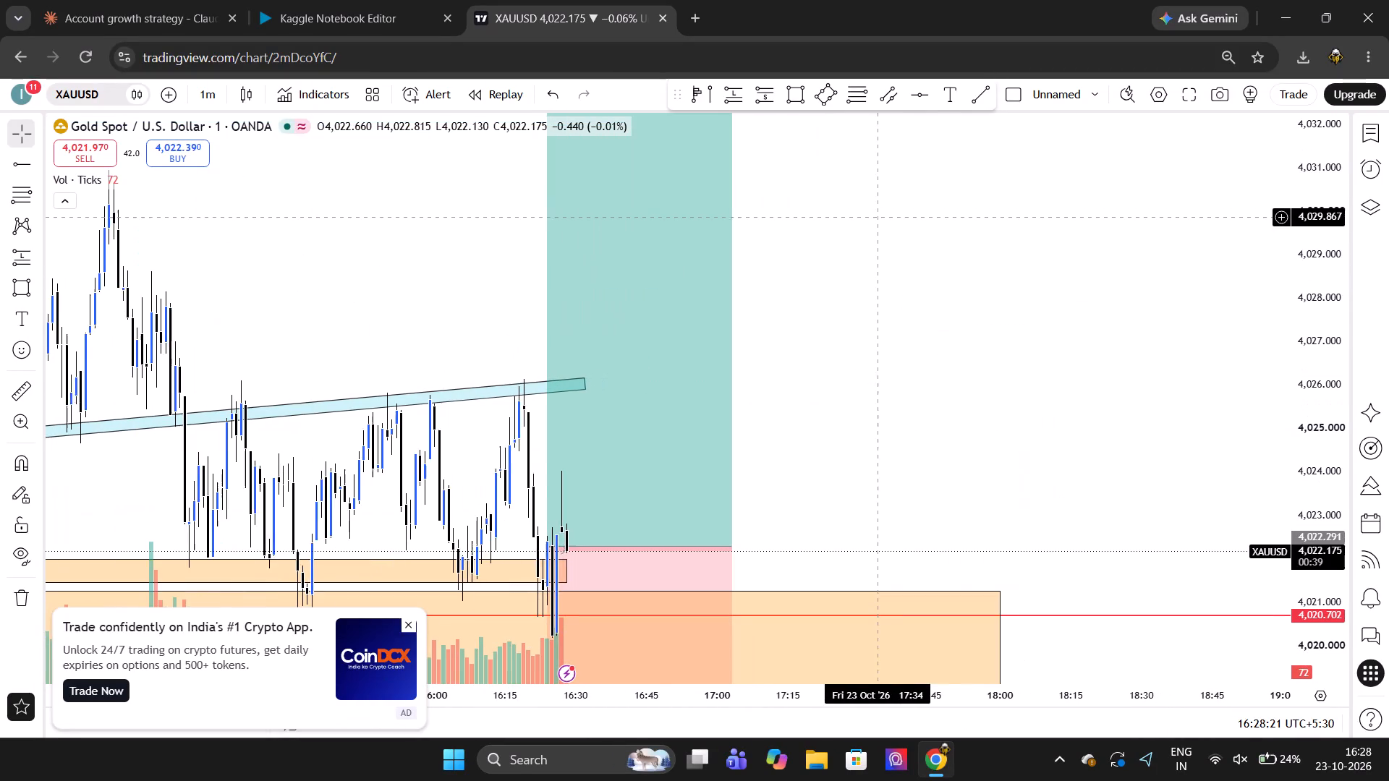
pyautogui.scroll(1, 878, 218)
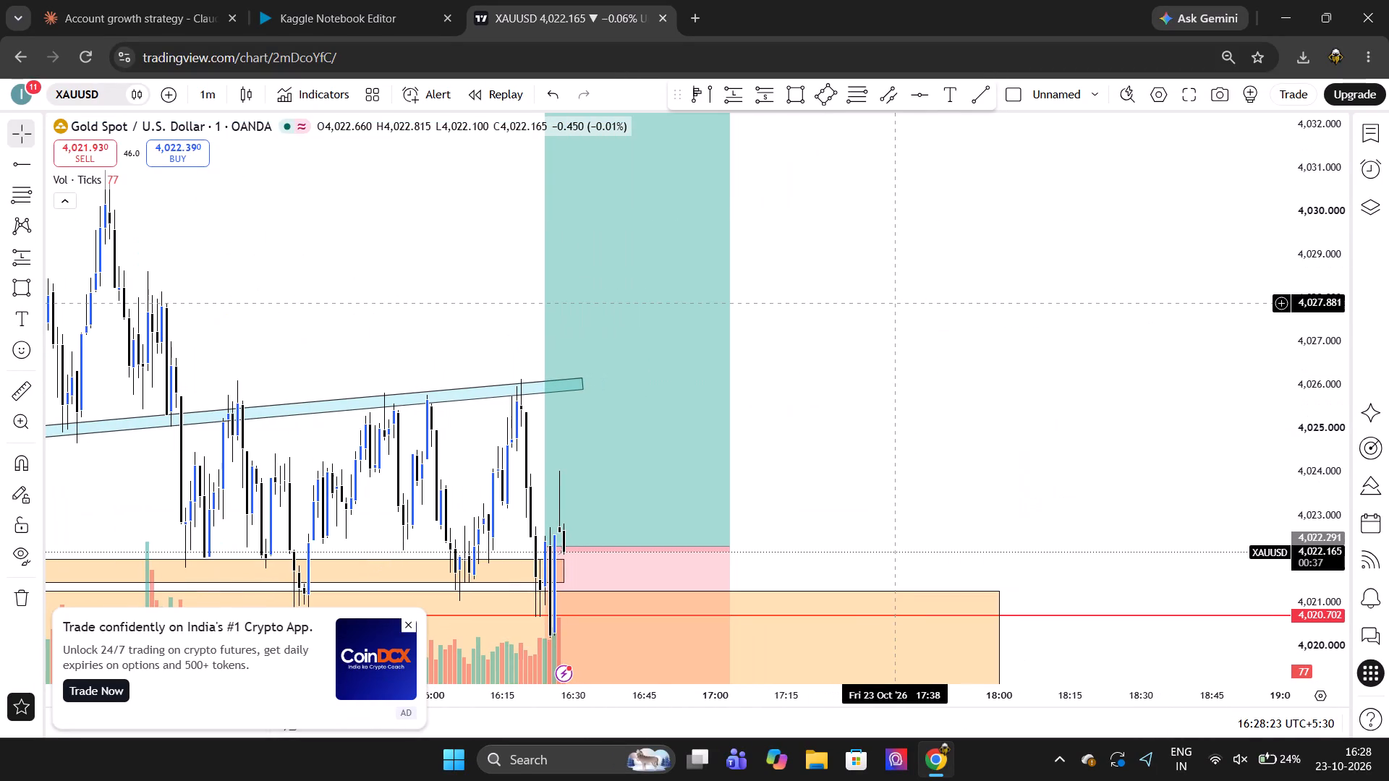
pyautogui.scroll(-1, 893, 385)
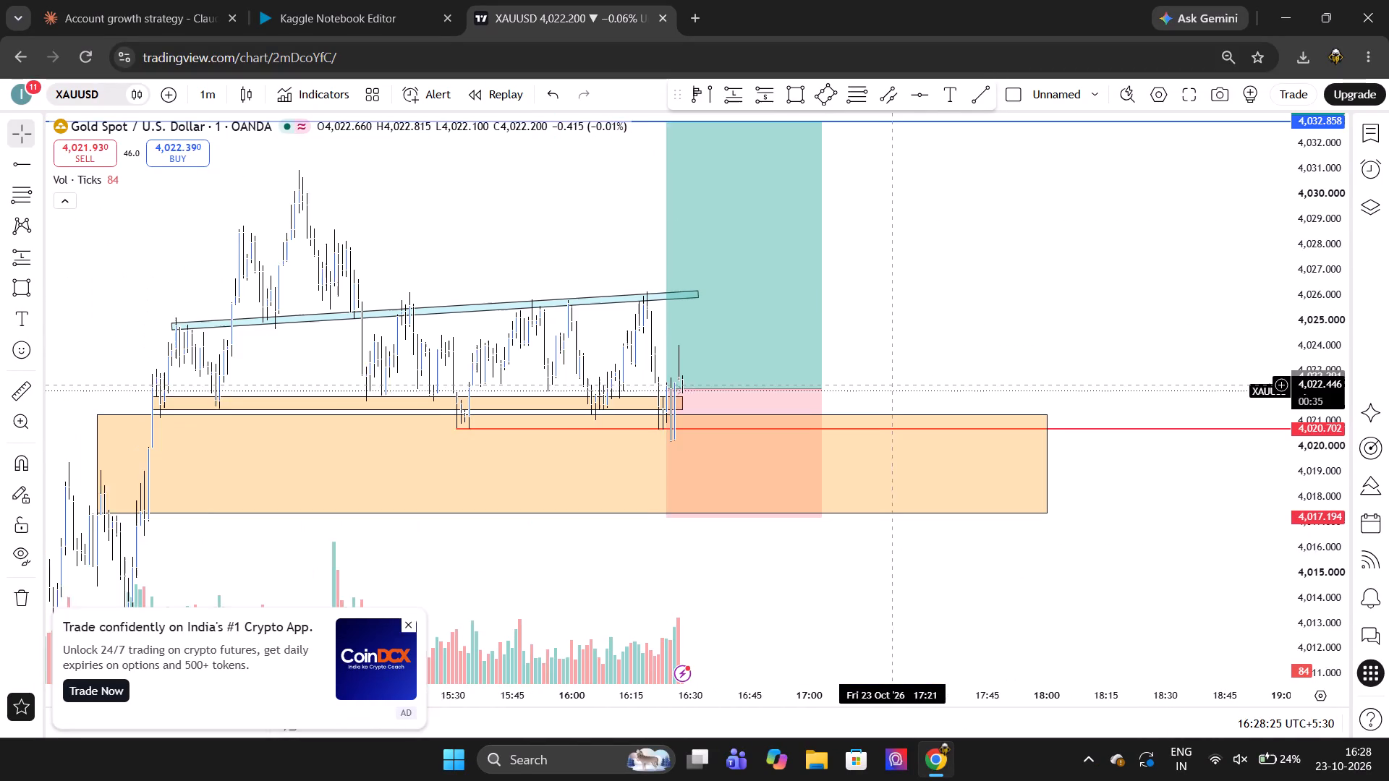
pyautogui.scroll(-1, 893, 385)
# Close the crypto app advertisement covering the chart and dismiss the ad-free upgrade offer.
pyautogui.click(410, 628)
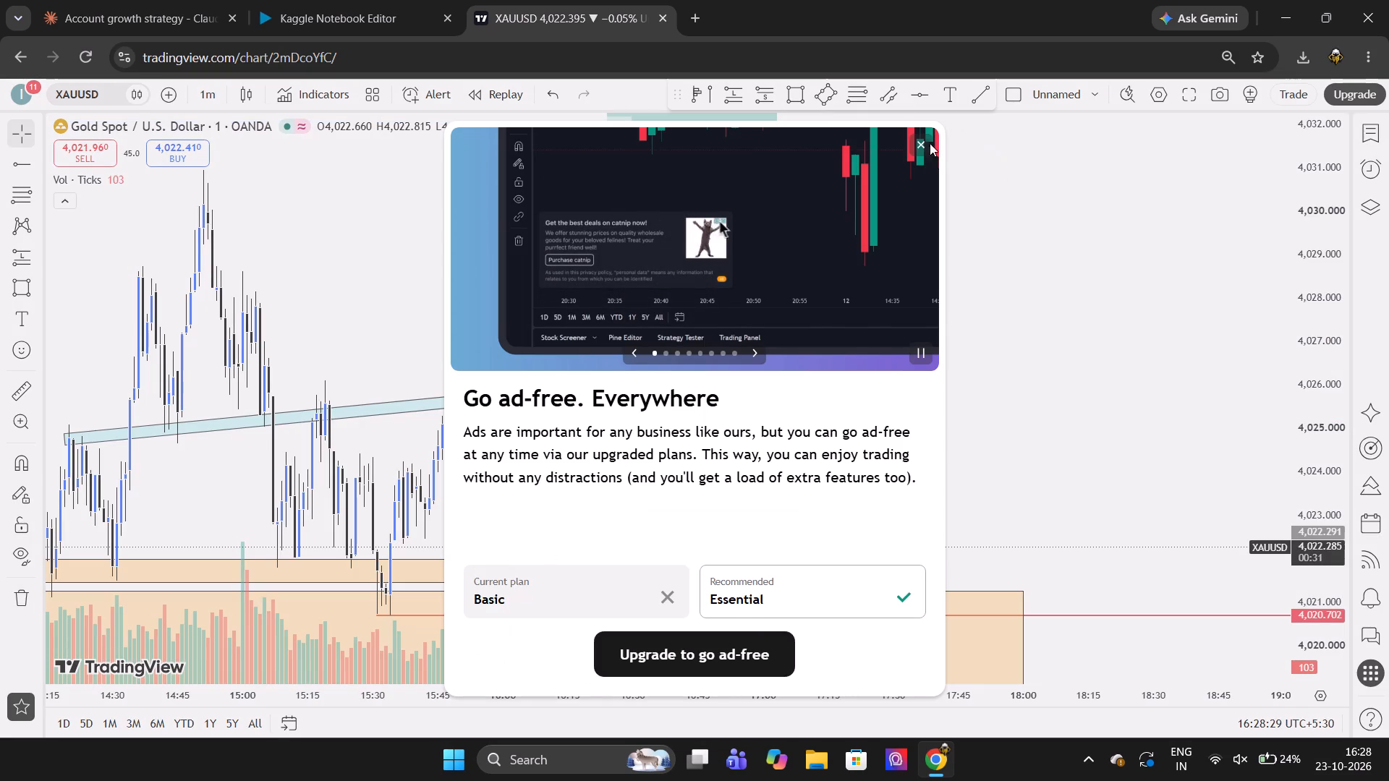
pyautogui.click(914, 146)
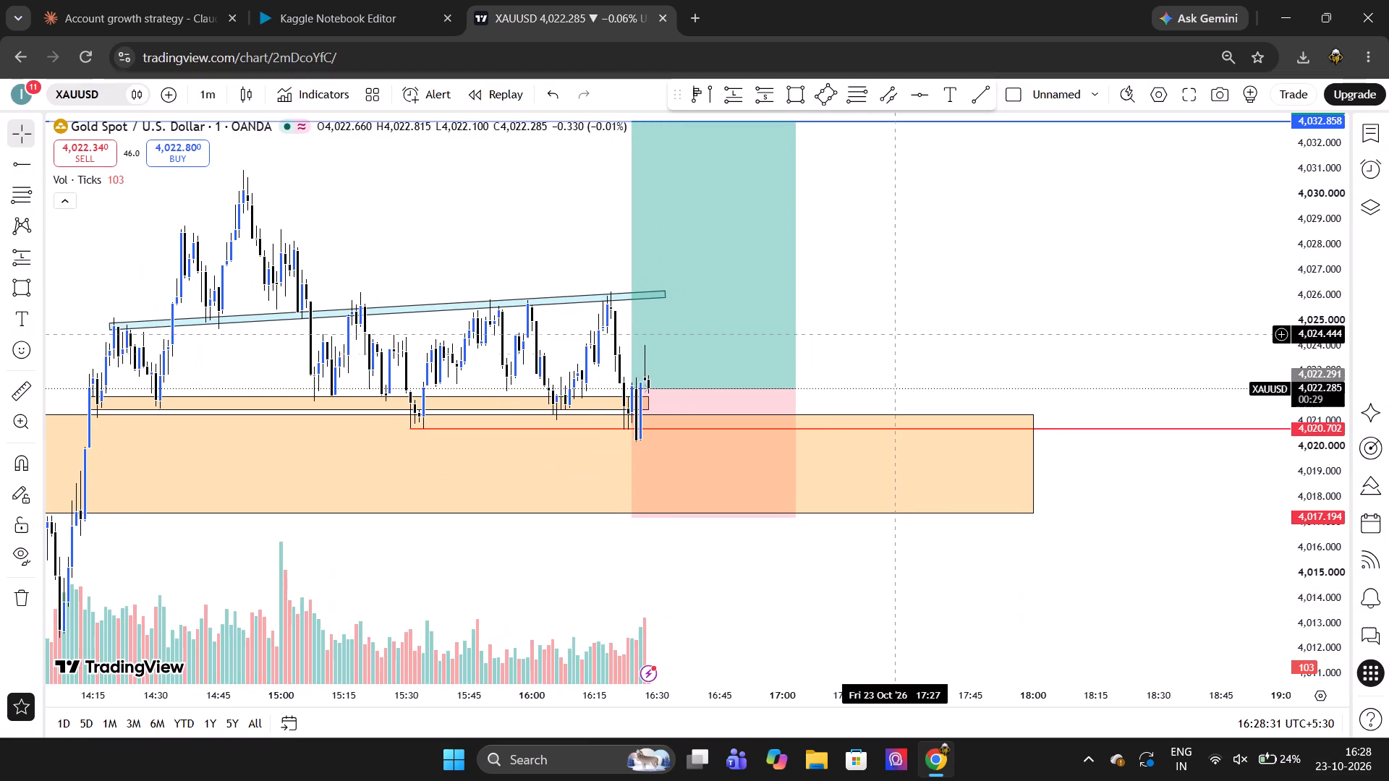
# Measure the price distance from about 4,022.381 down to about 4,020.125, just beneath the red horizontal line, and clear the measurement.
pyautogui.click(20, 379)
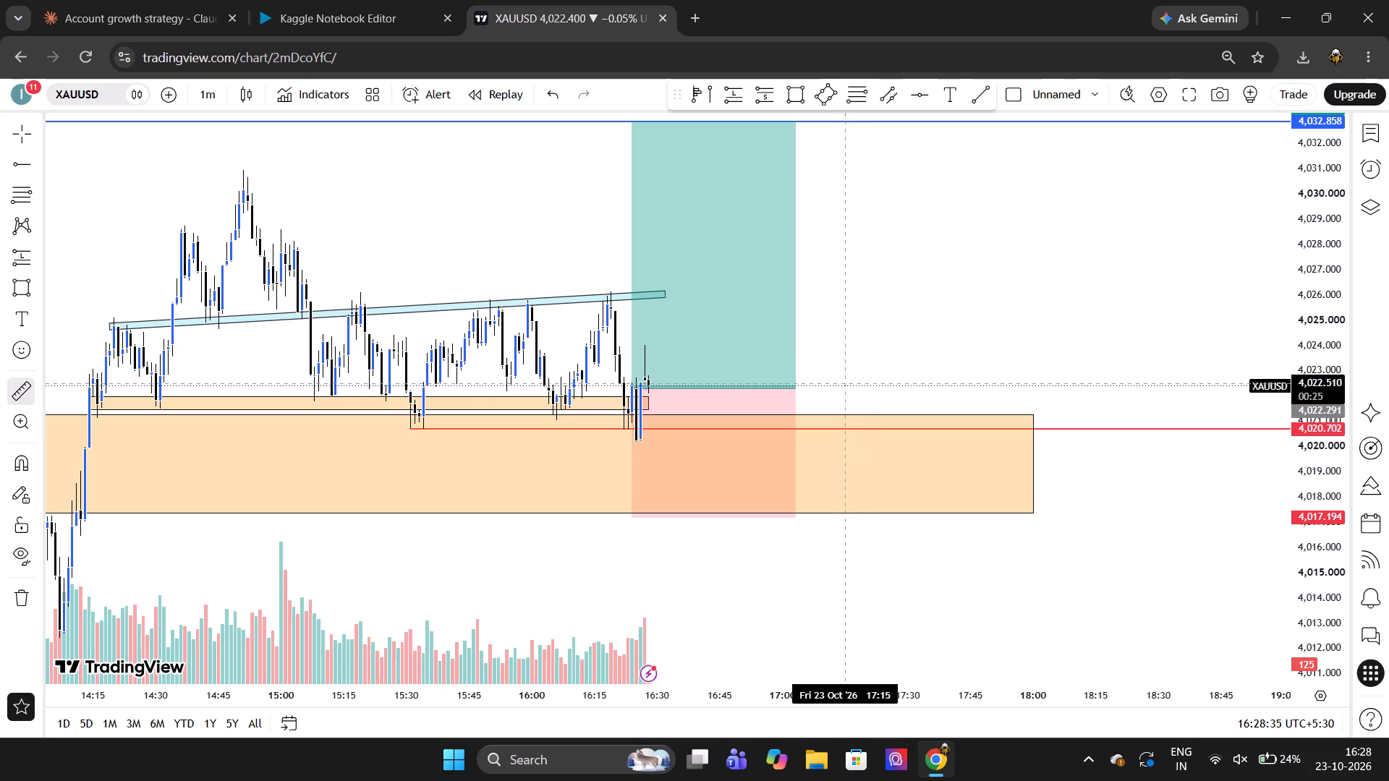
pyautogui.moveTo(840, 386); pyautogui.dragTo(833, 435)
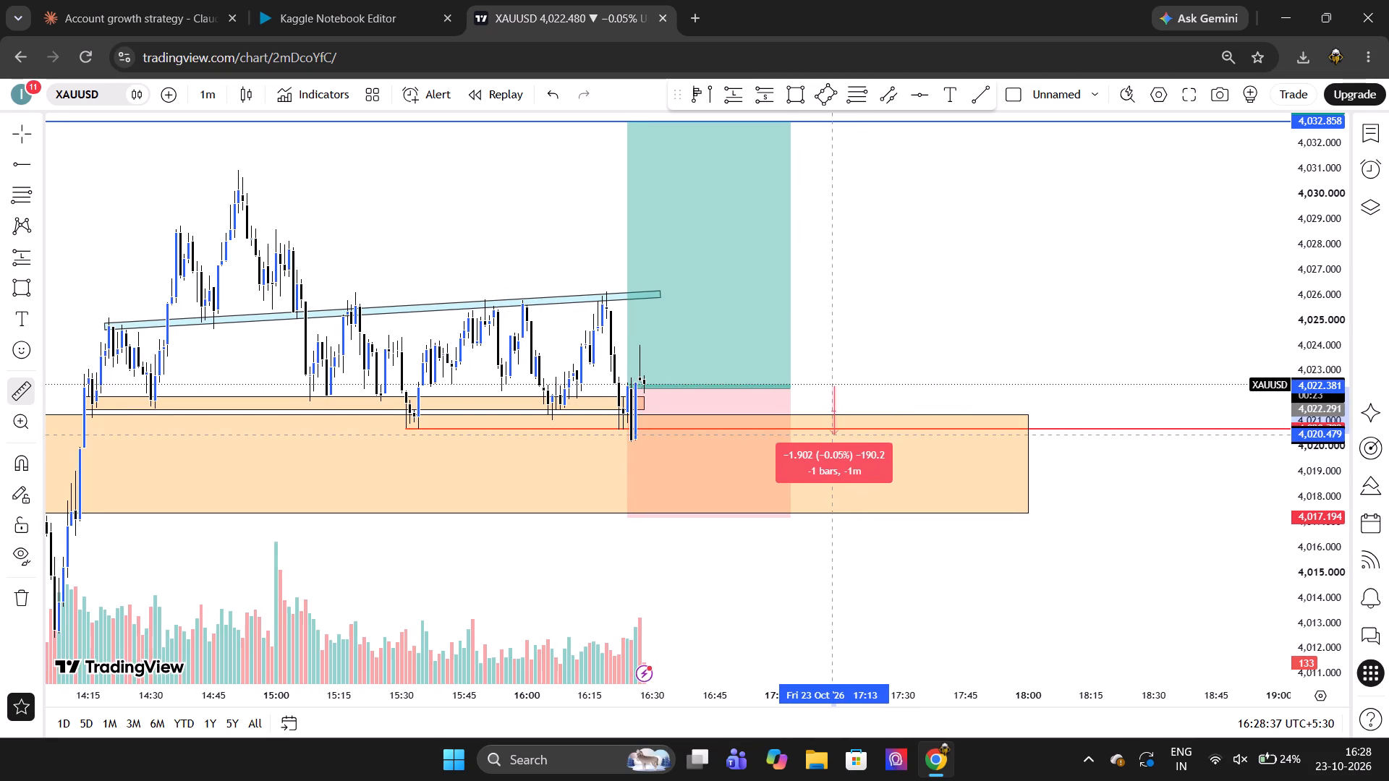
pyautogui.moveTo(833, 435); pyautogui.dragTo(842, 443)
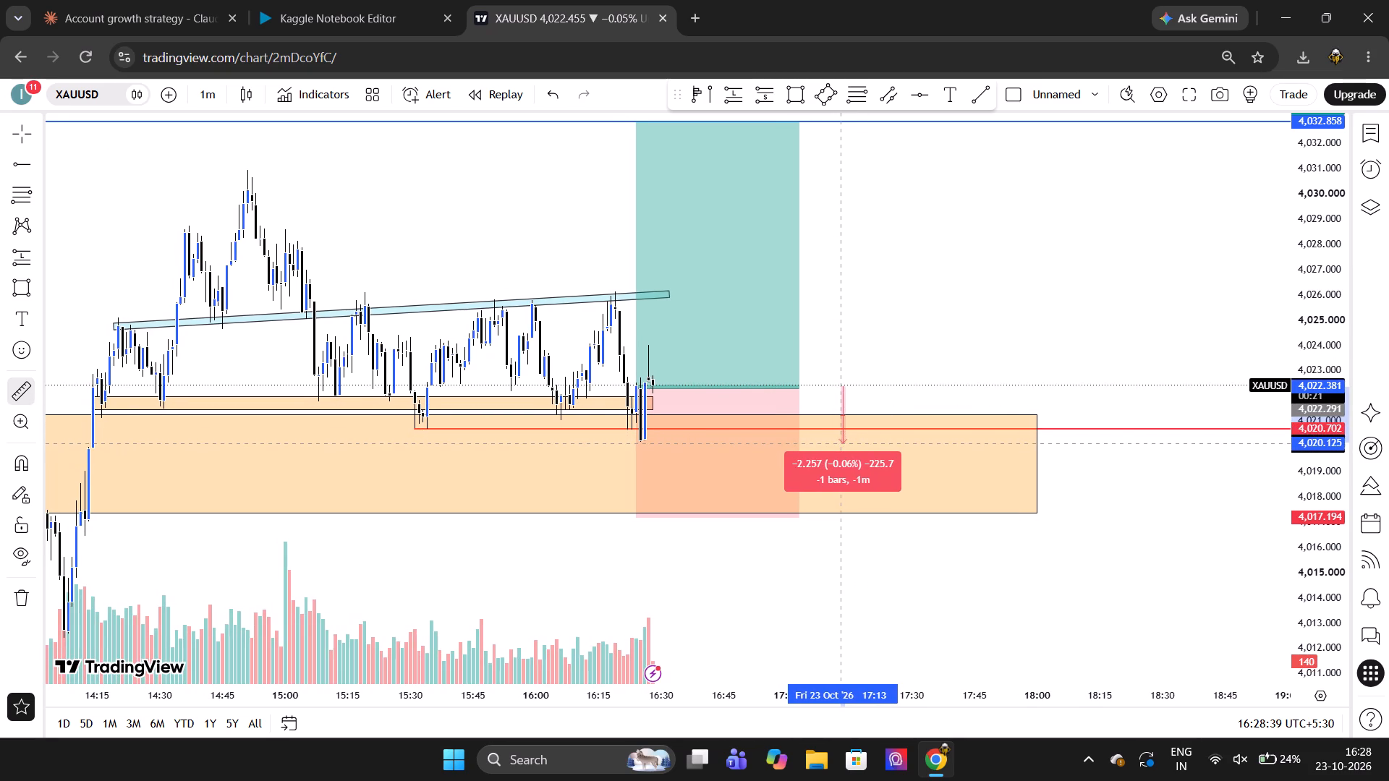
pyautogui.moveTo(842, 443); pyautogui.dragTo(838, 372)
pyautogui.doubleClick(838, 372)
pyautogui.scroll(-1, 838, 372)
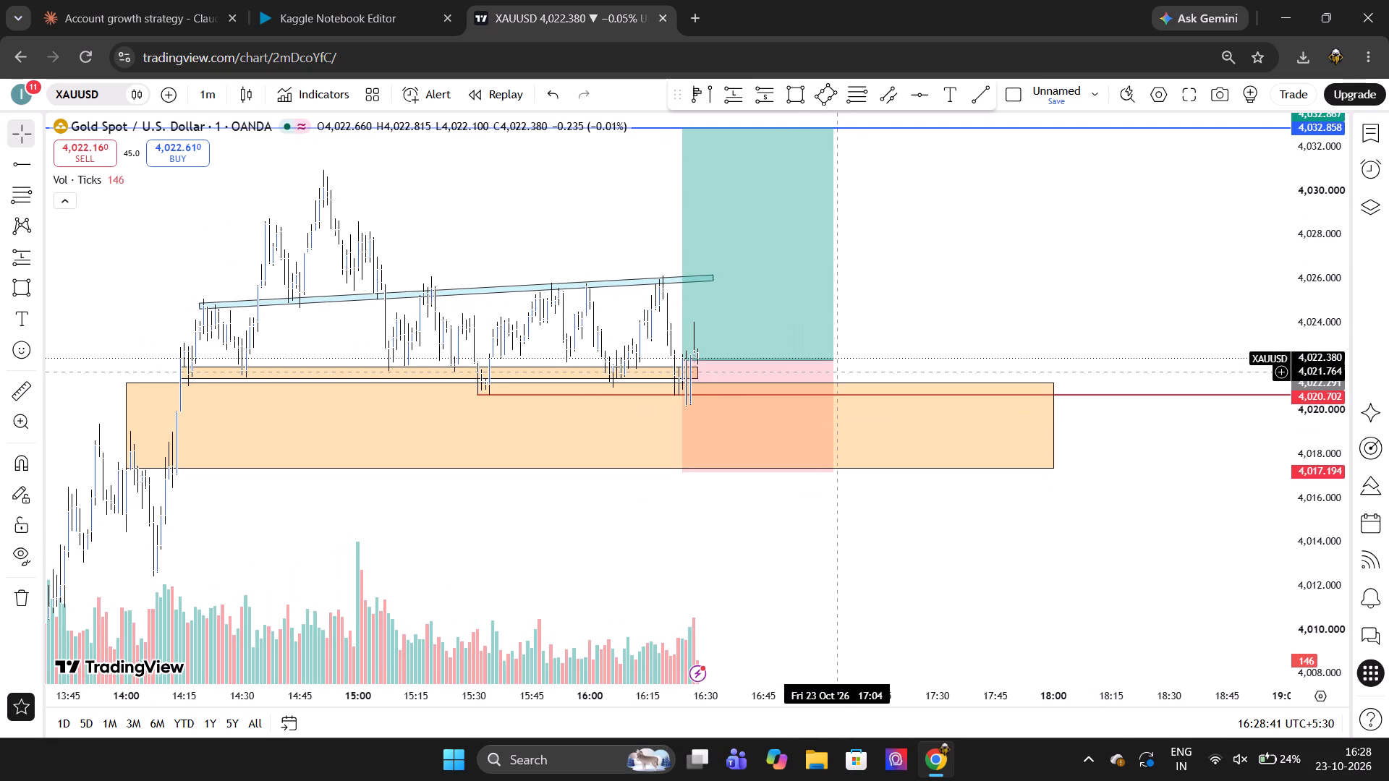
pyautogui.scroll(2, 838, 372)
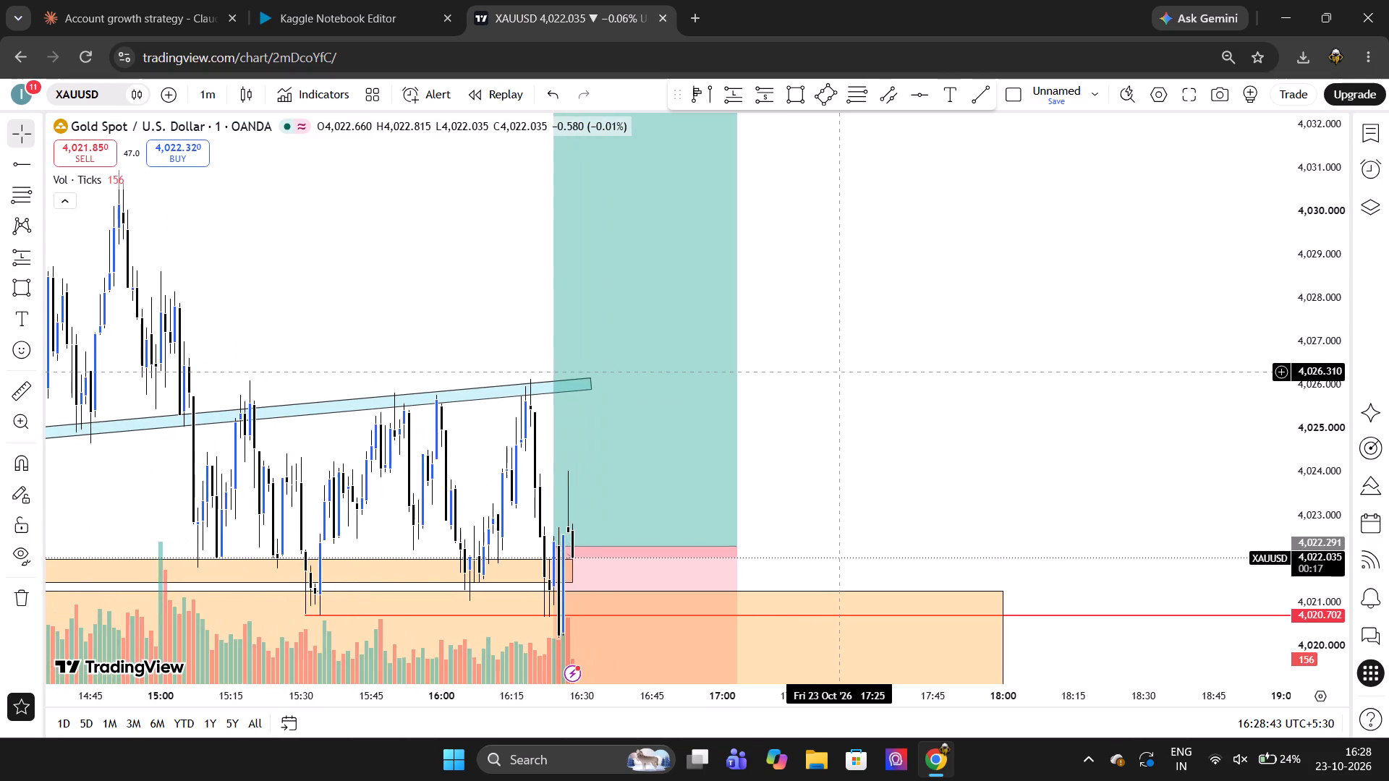
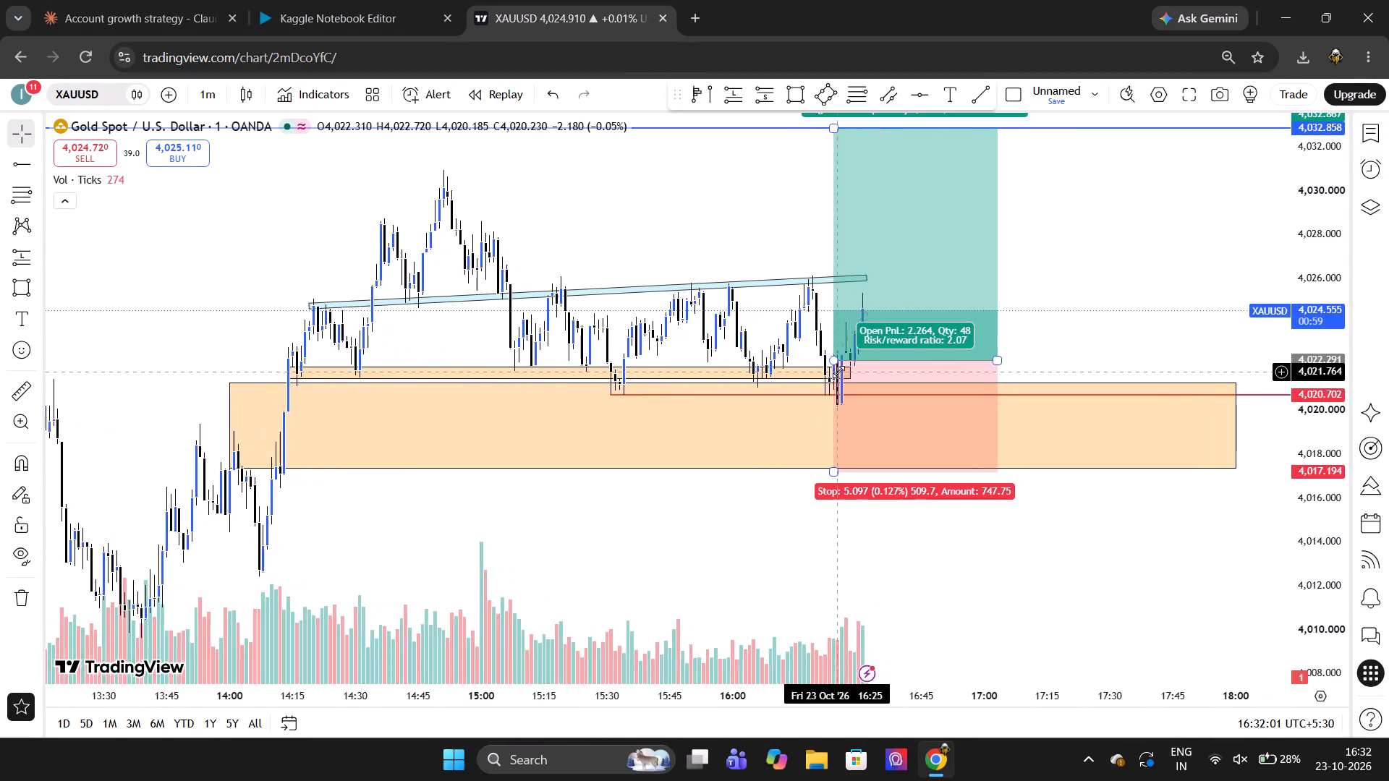
# Raise the long position's entry price to about 4,022.840, keeping its stop and target levels in place.
pyautogui.scroll(1, 838, 372)
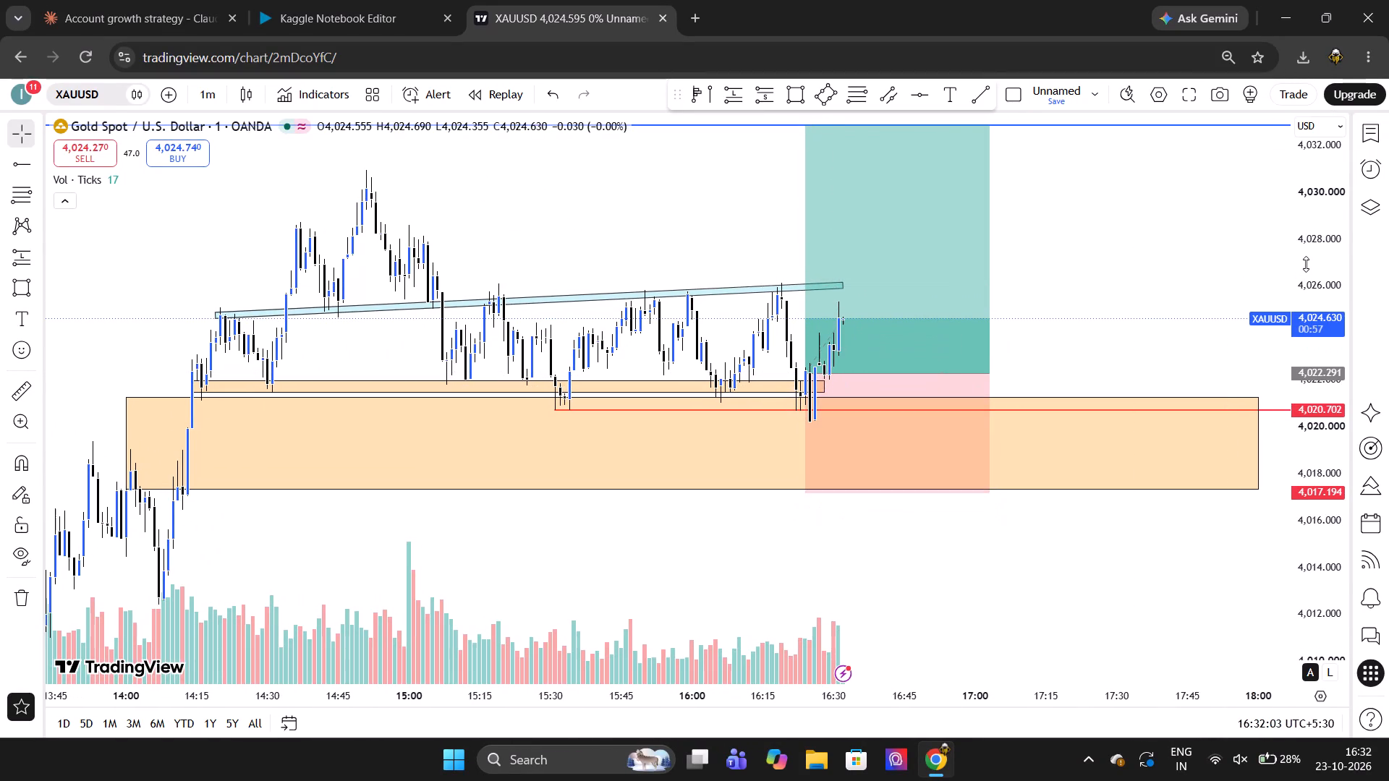
pyautogui.moveTo(1306, 264); pyautogui.dragTo(1346, 364)
pyautogui.scroll(3, 1192, 317)
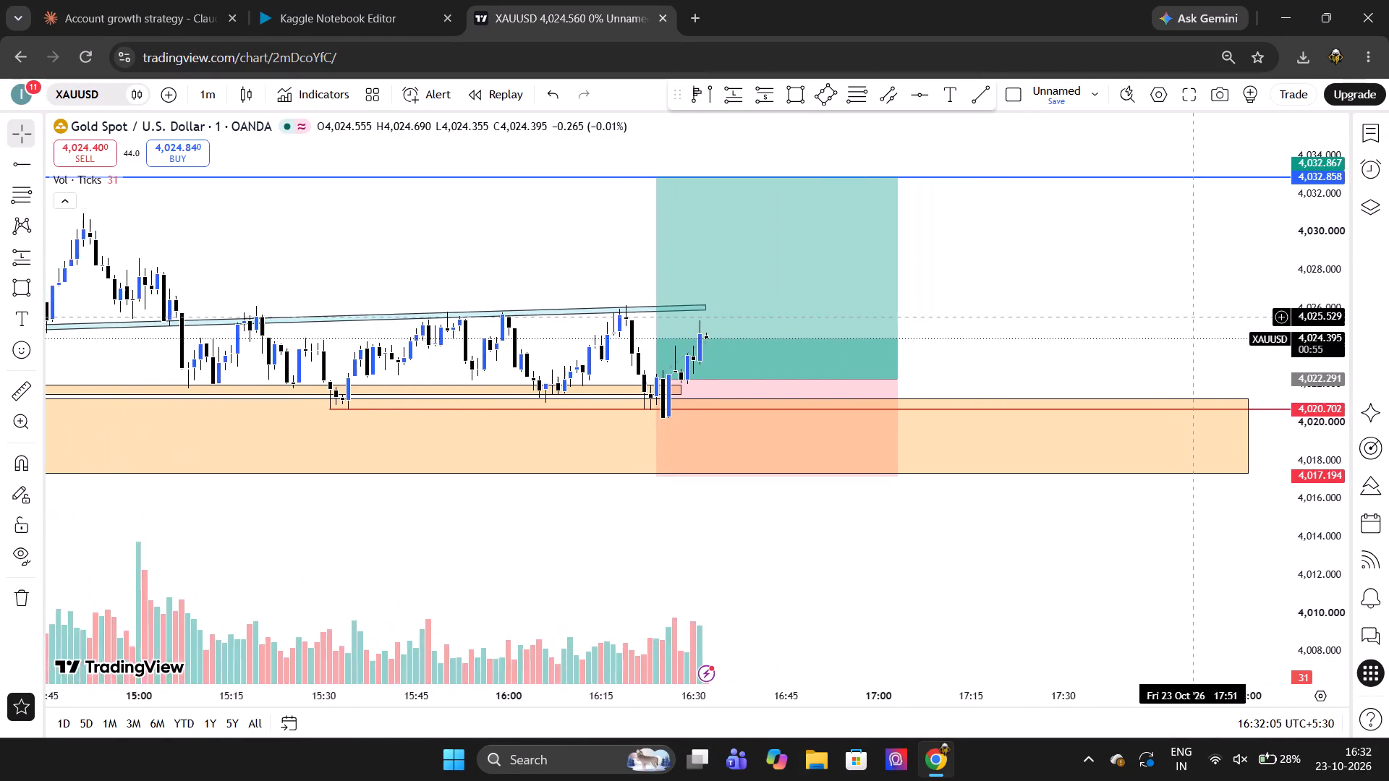
pyautogui.scroll(-2, 1192, 317)
pyautogui.scroll(1, 1192, 317)
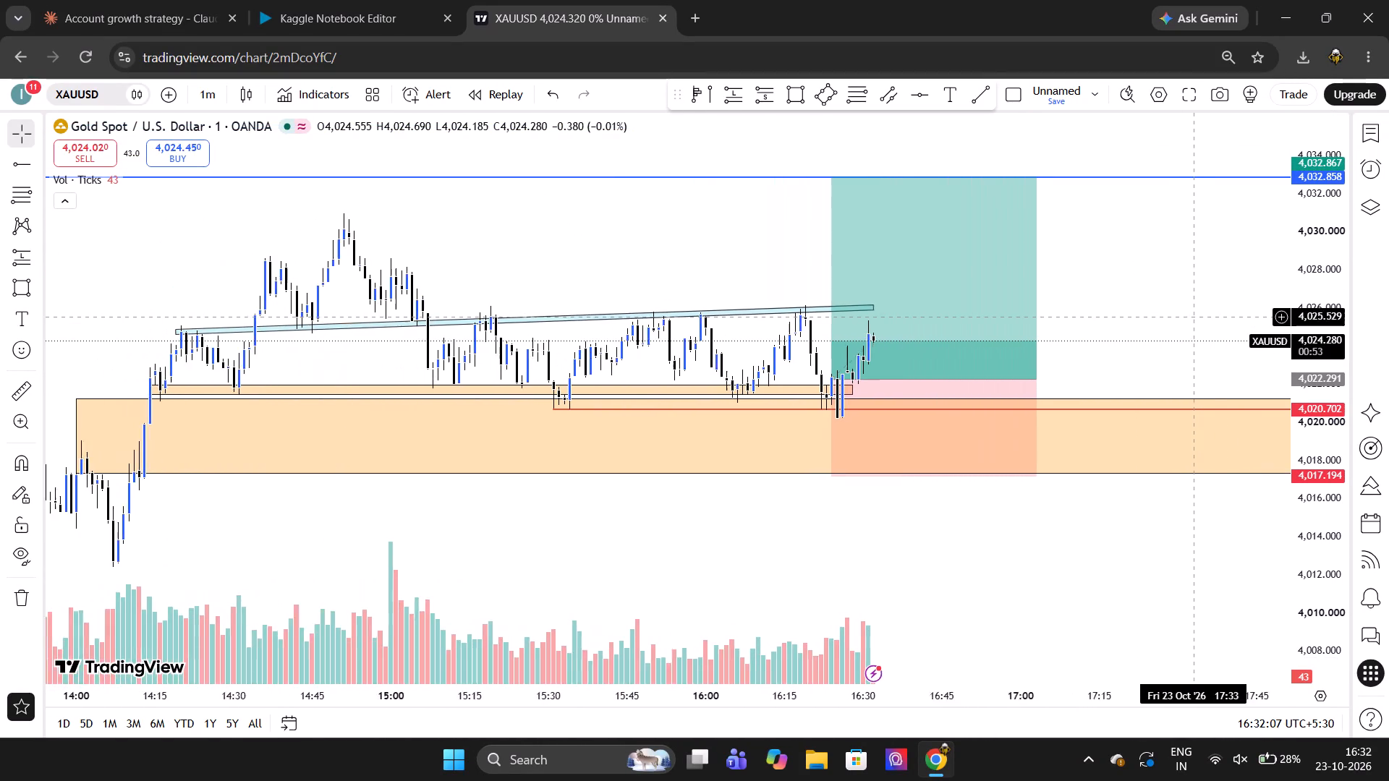
pyautogui.scroll(2, 1192, 317)
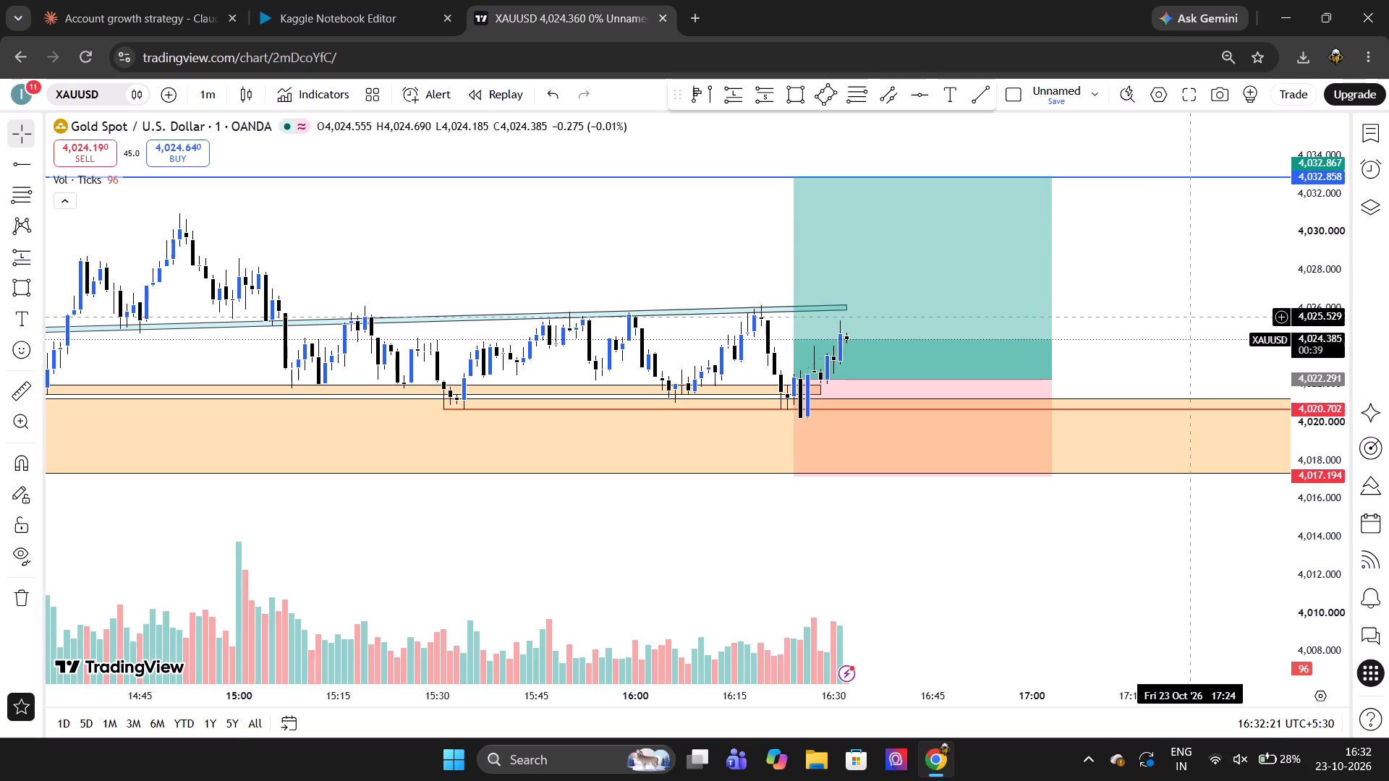
pyautogui.scroll(2, 1192, 317)
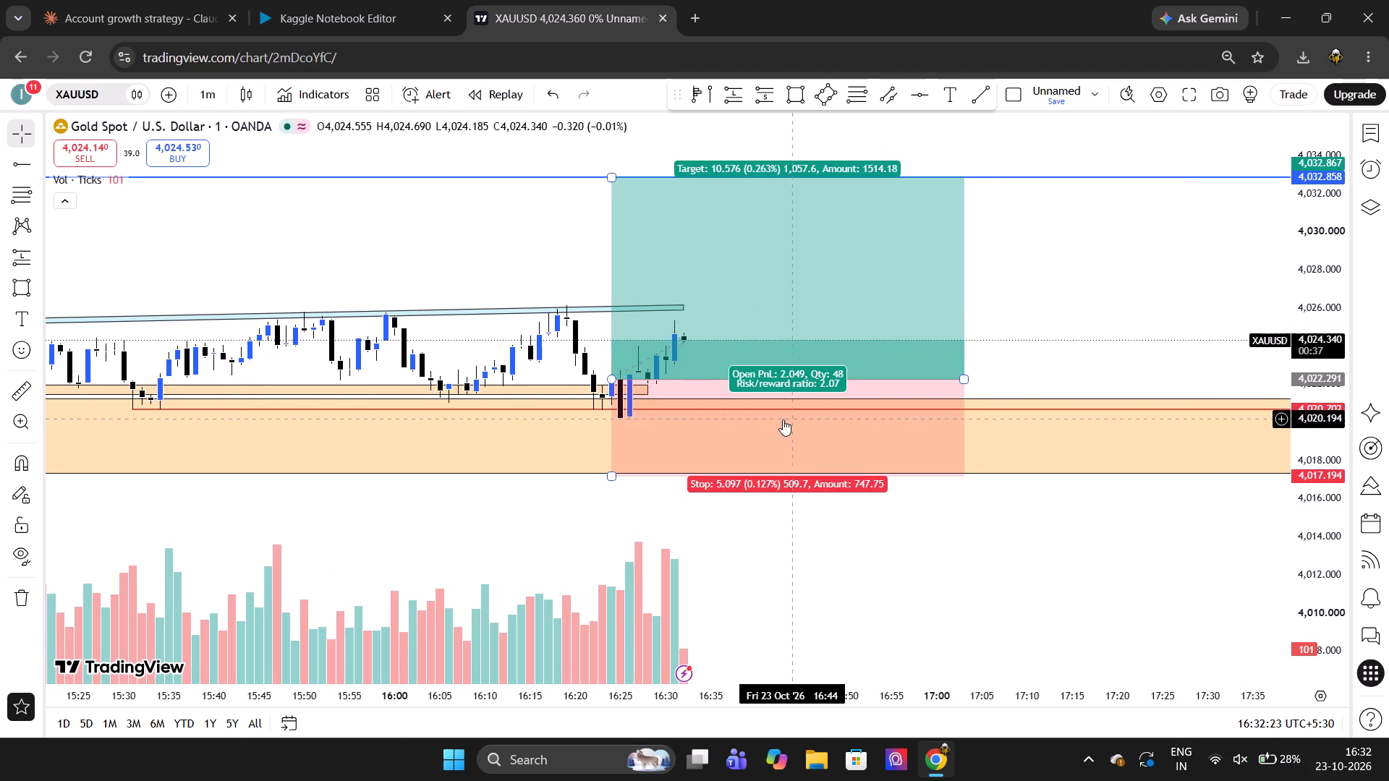
pyautogui.moveTo(616, 380); pyautogui.dragTo(614, 372)
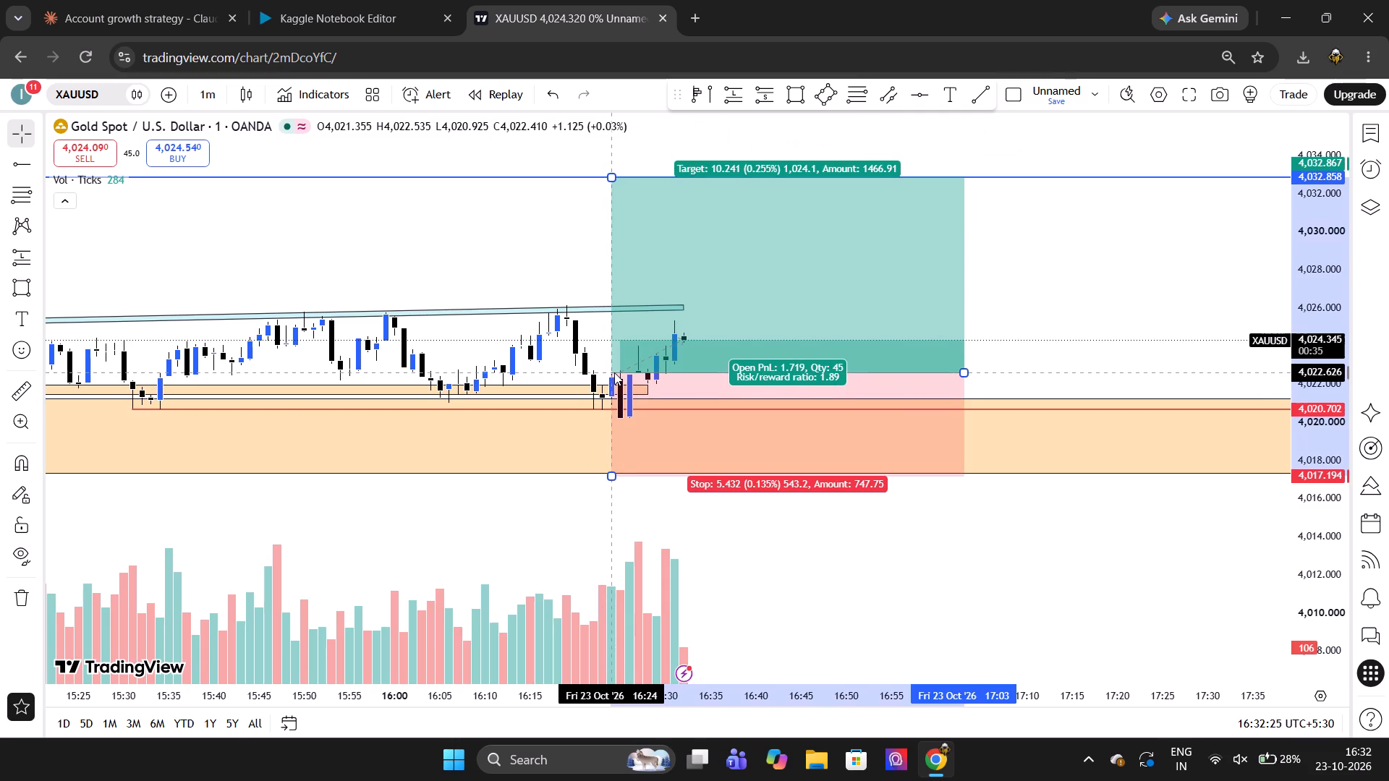
pyautogui.moveTo(614, 372); pyautogui.dragTo(614, 371)
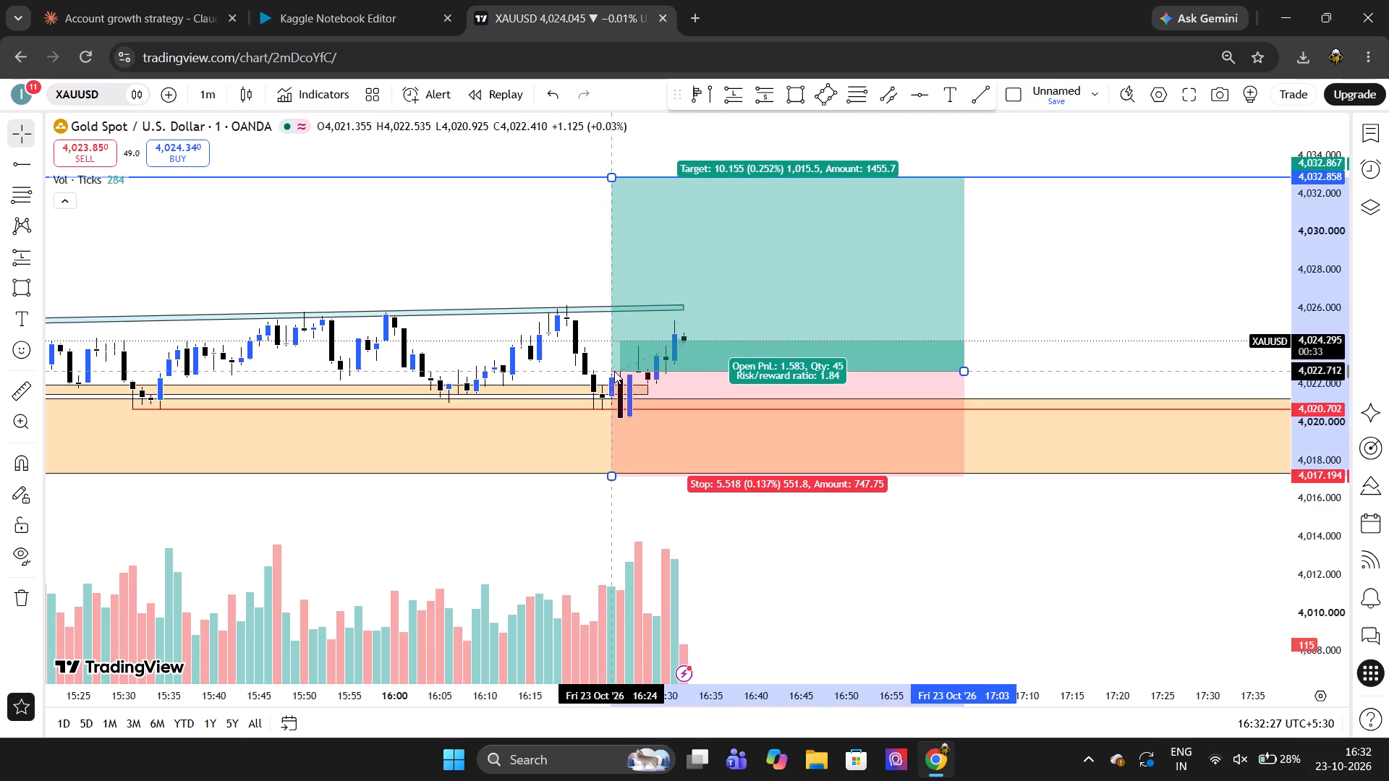
pyautogui.moveTo(614, 371); pyautogui.dragTo(614, 369)
pyautogui.click(1095, 325)
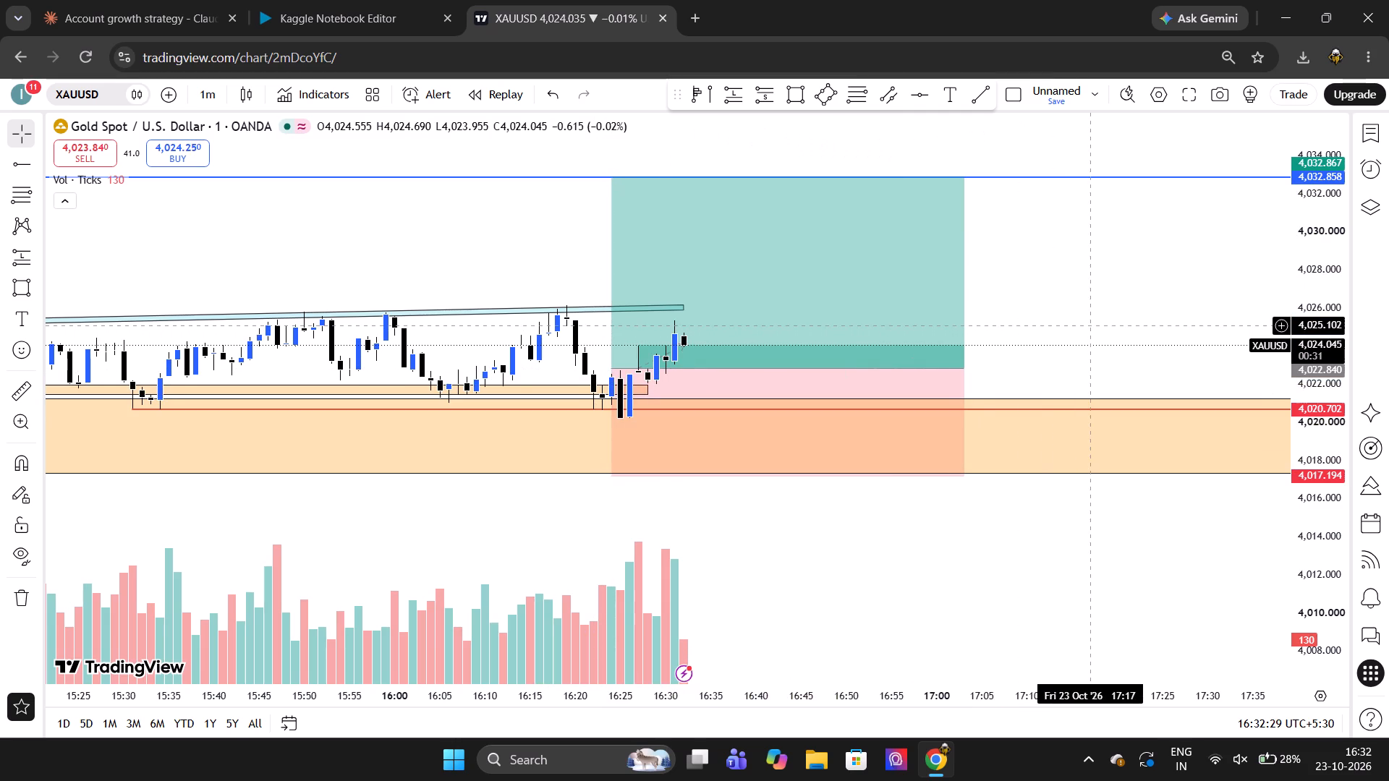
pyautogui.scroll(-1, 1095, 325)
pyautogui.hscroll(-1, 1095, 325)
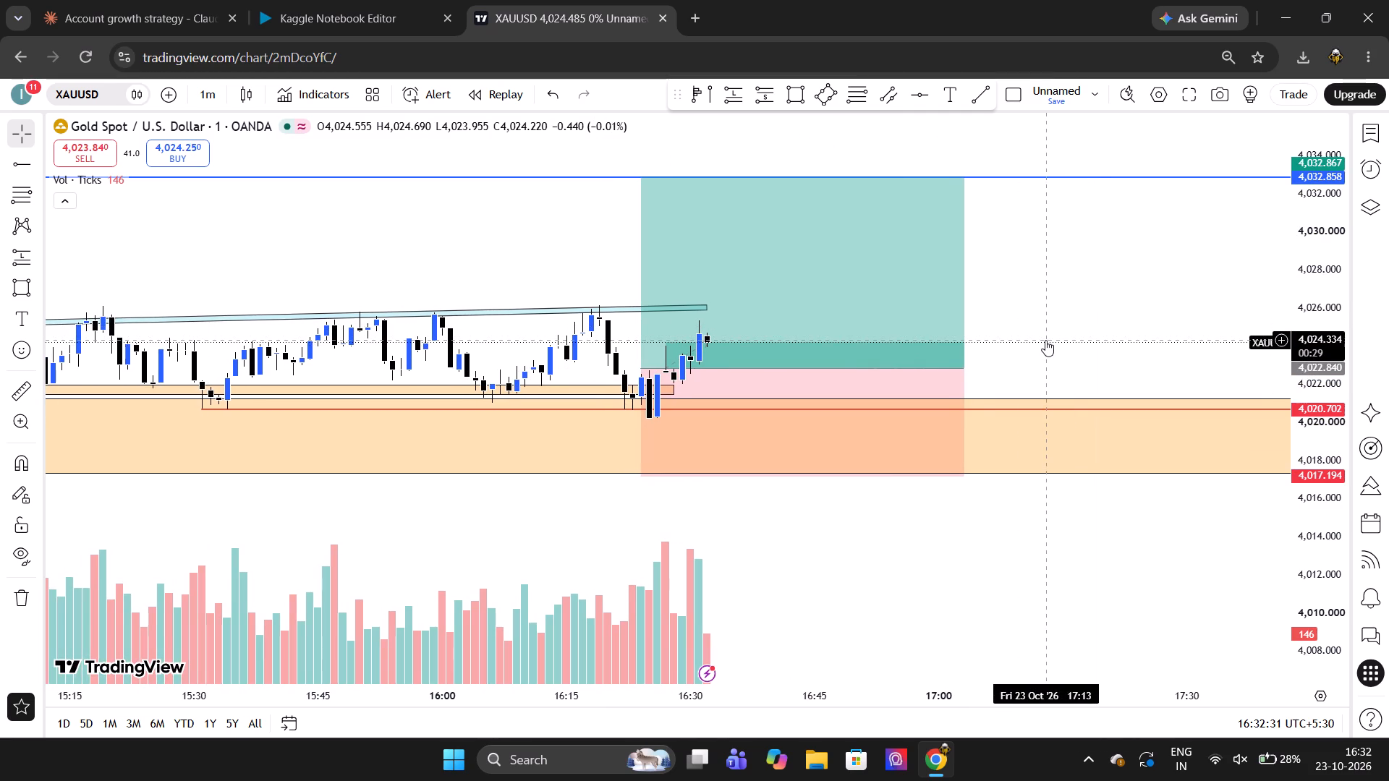